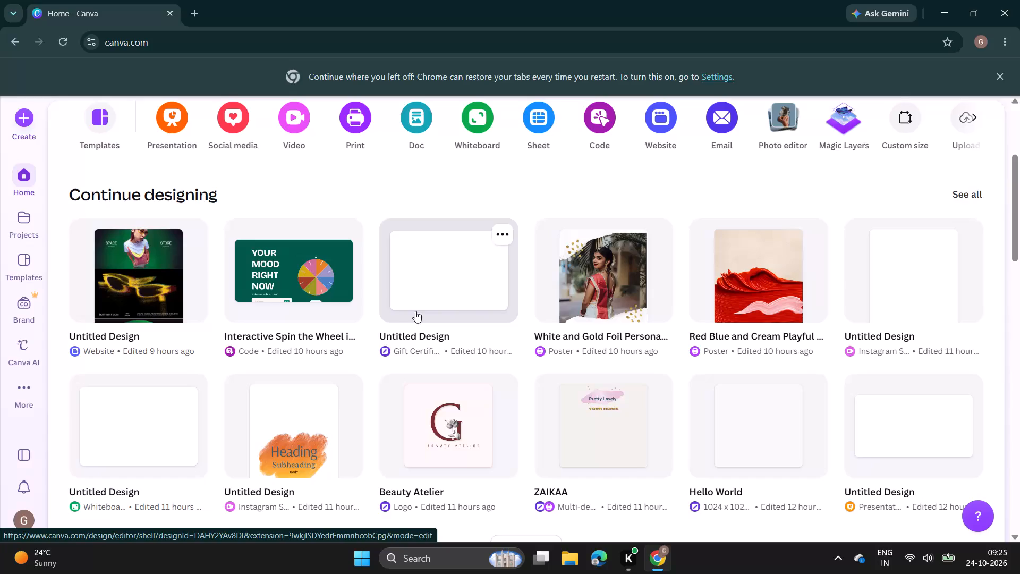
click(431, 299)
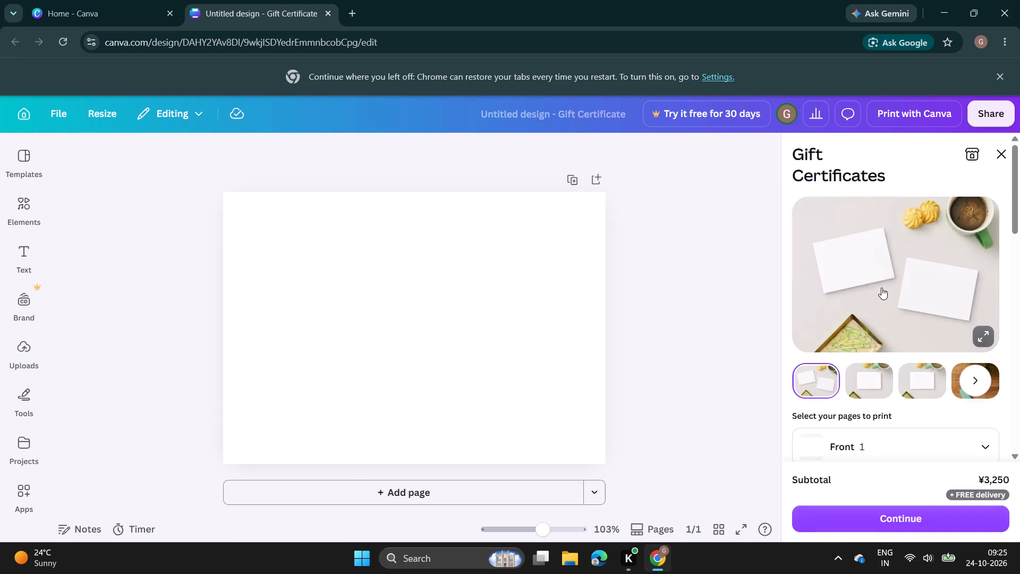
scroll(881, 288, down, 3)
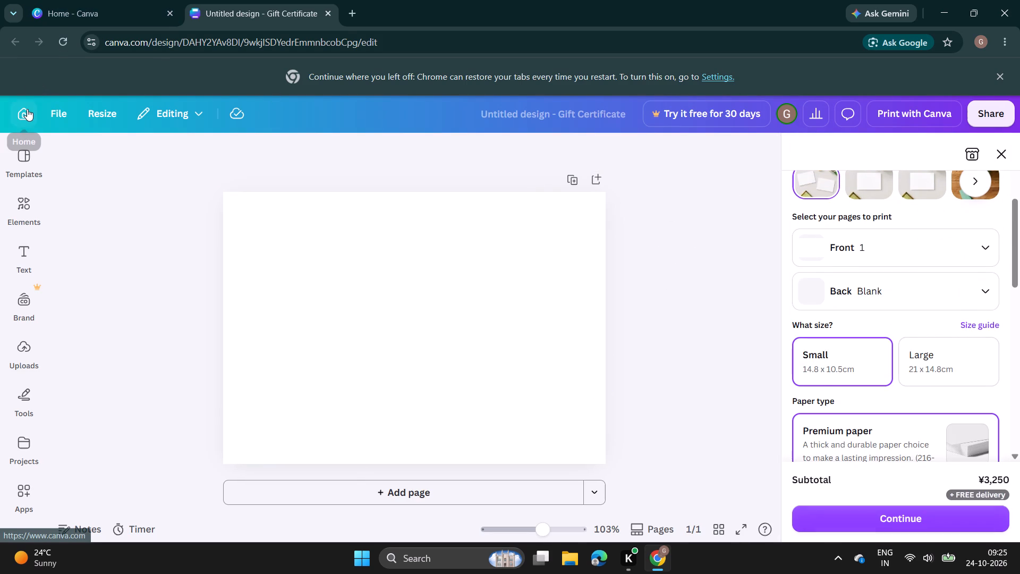
Leave the gift certificate design and create a blank Instagram Story from the popular social media formats.
click(27, 109)
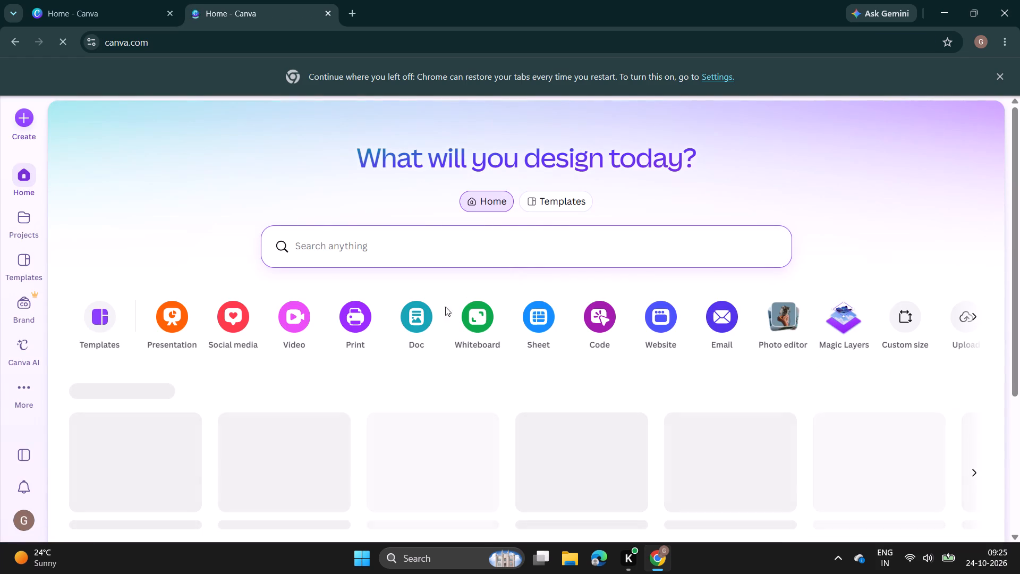
click(237, 325)
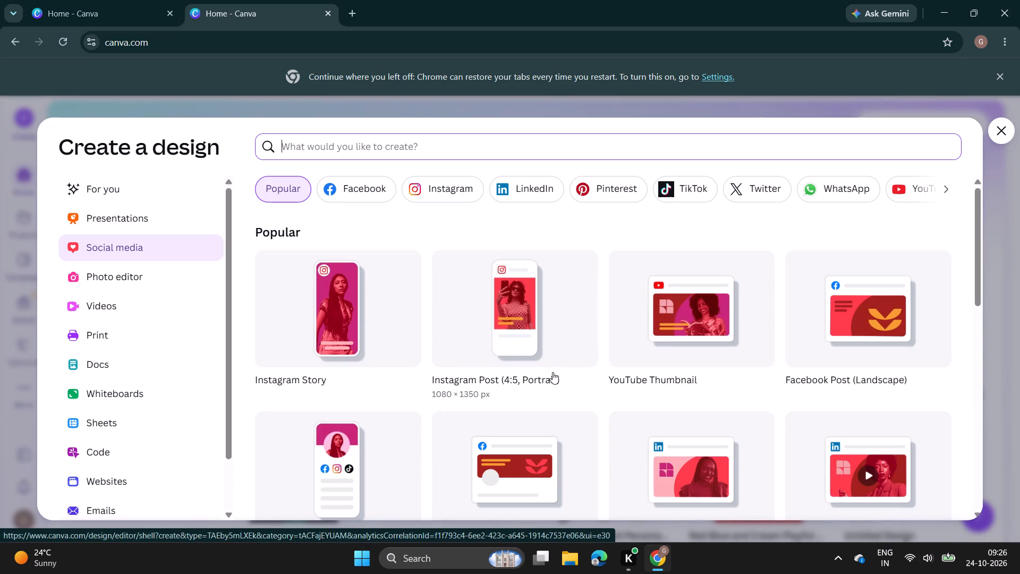
scroll(359, 326, down, 5)
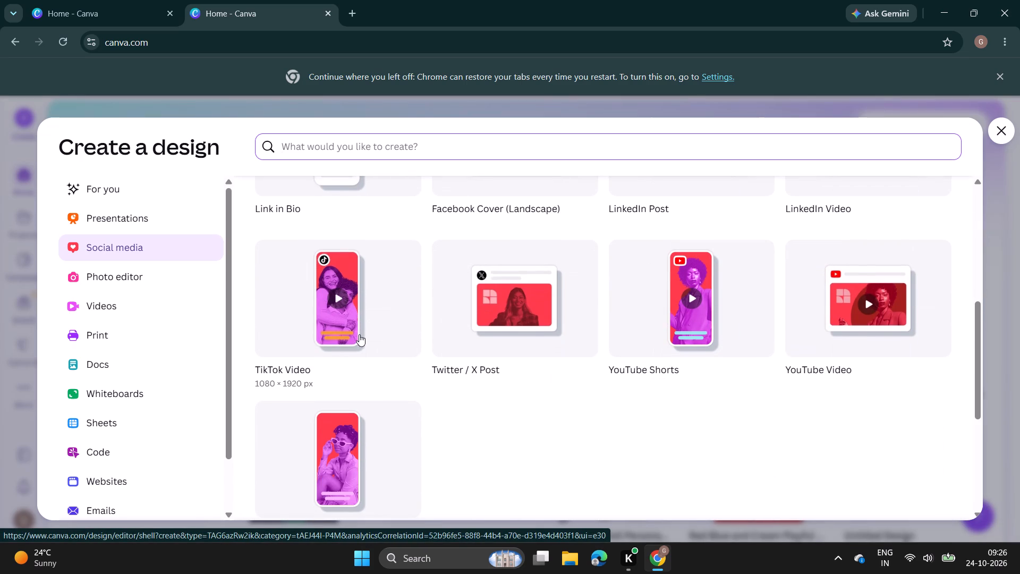
scroll(362, 334, up, 4)
scroll(362, 334, down, 4)
scroll(362, 334, up, 6)
click(339, 326)
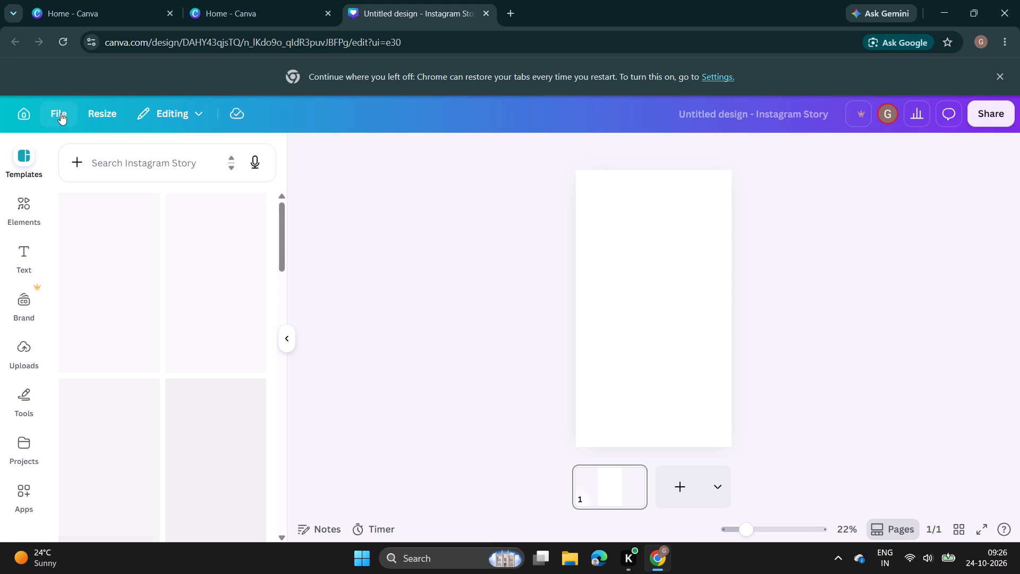
Return to the home page and look through the recent designs under Continue designing.
click(29, 114)
click(19, 121)
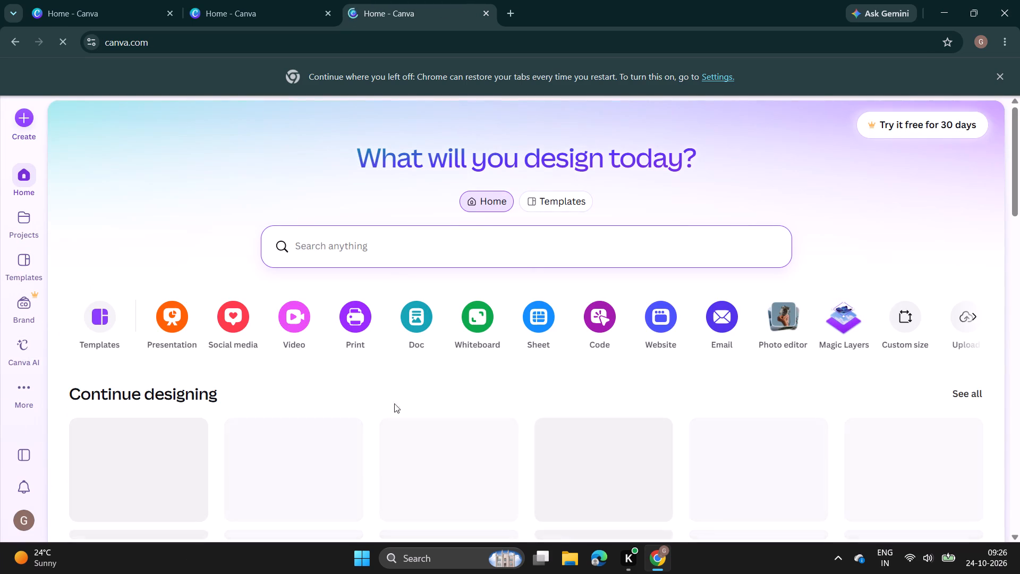
scroll(422, 395, down, 1)
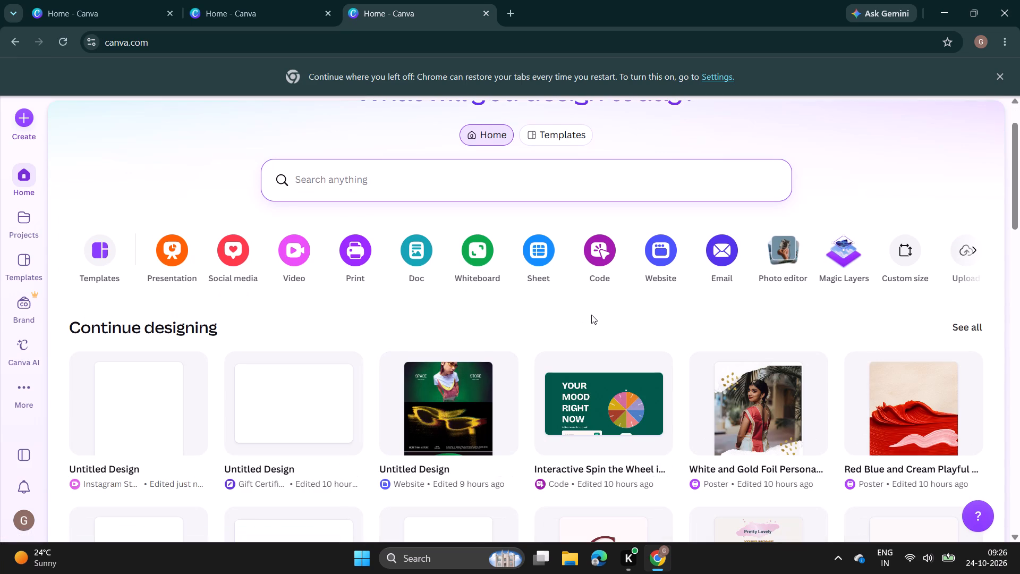
scroll(591, 315, down, 3)
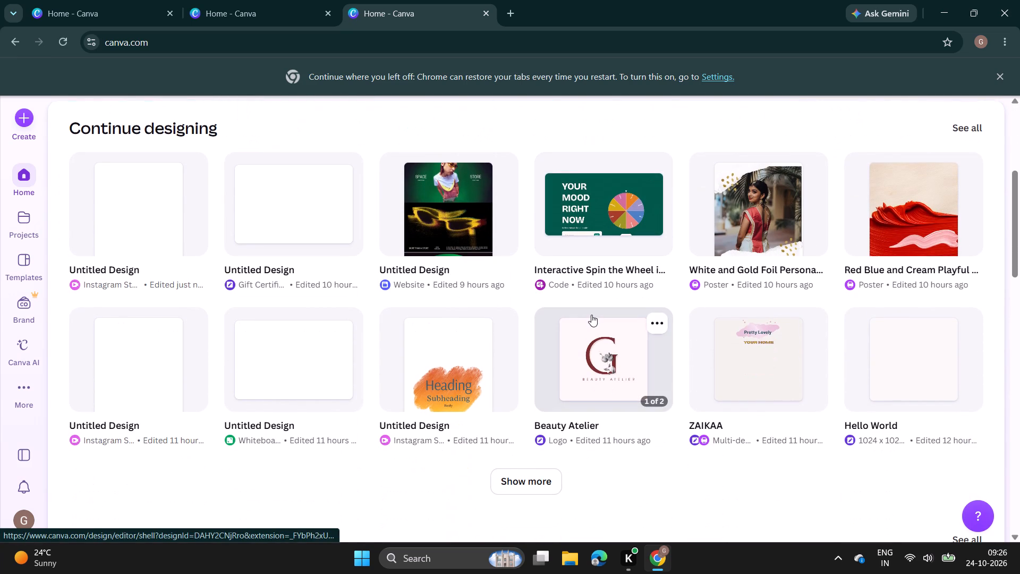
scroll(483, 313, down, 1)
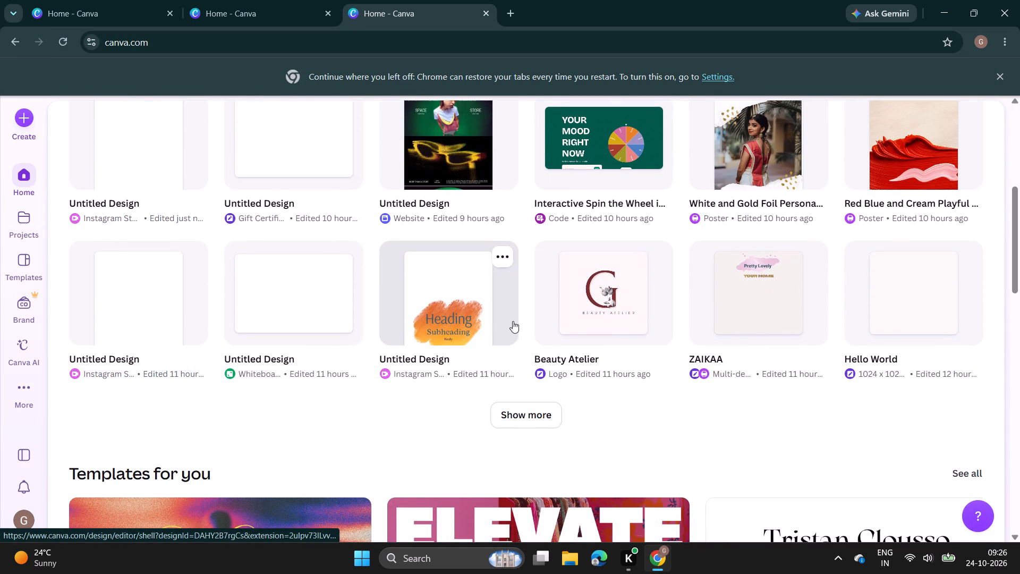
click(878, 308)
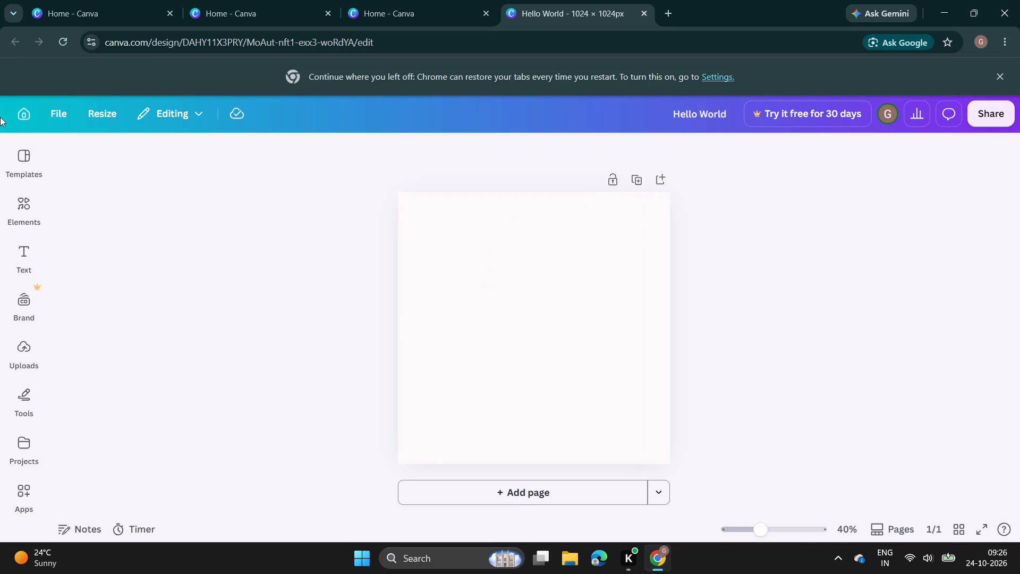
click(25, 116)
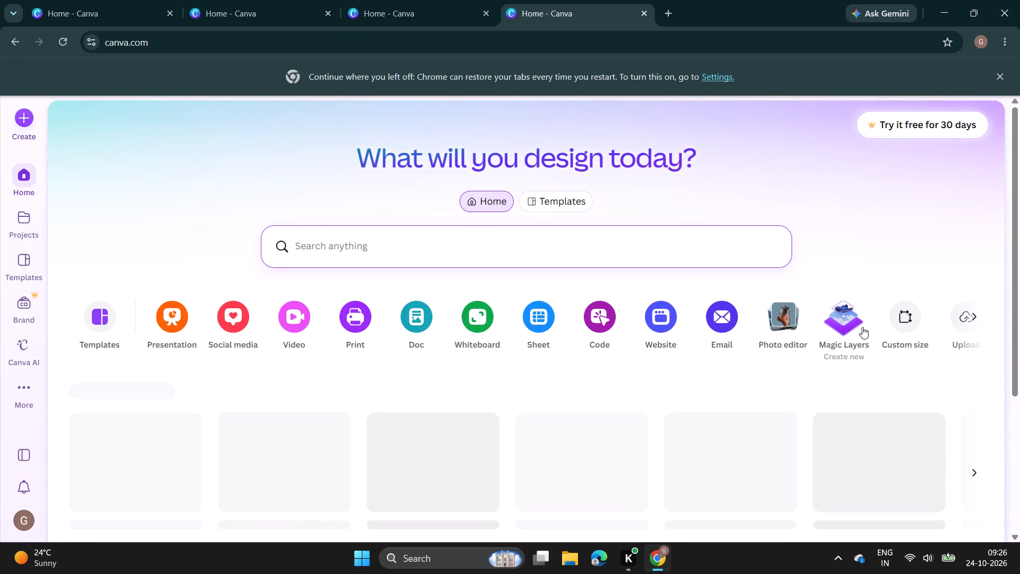
Create a new blank design from the custom size layouts using Document (A4, Portrait), 21 × 29.7 cm.
click(903, 329)
click(906, 322)
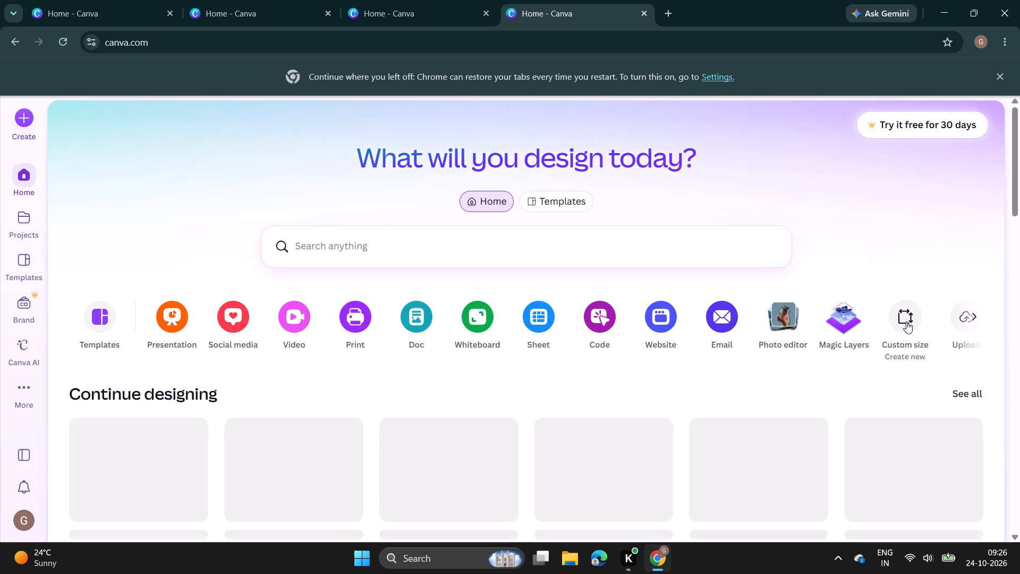
click(903, 313)
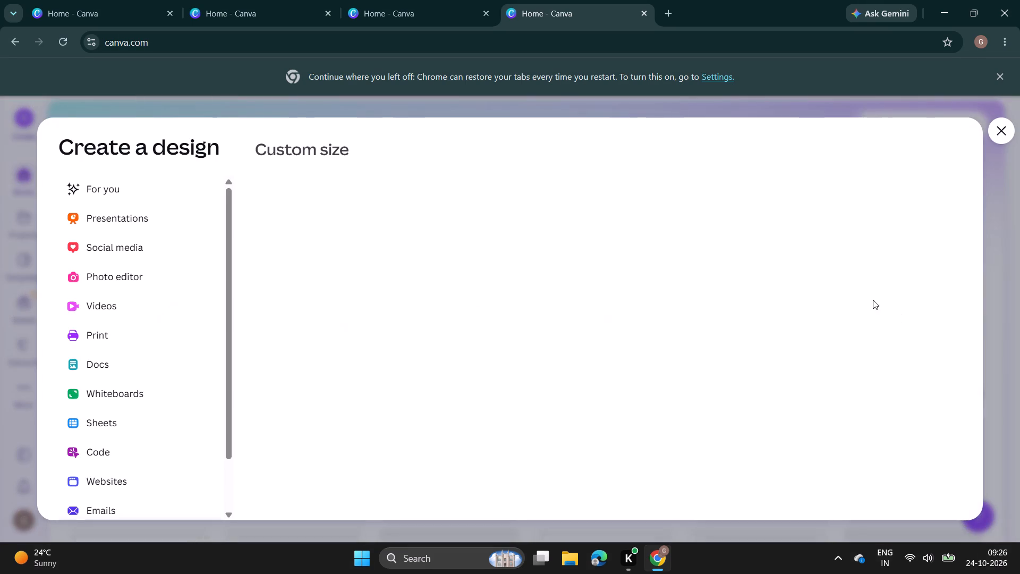
click(363, 193)
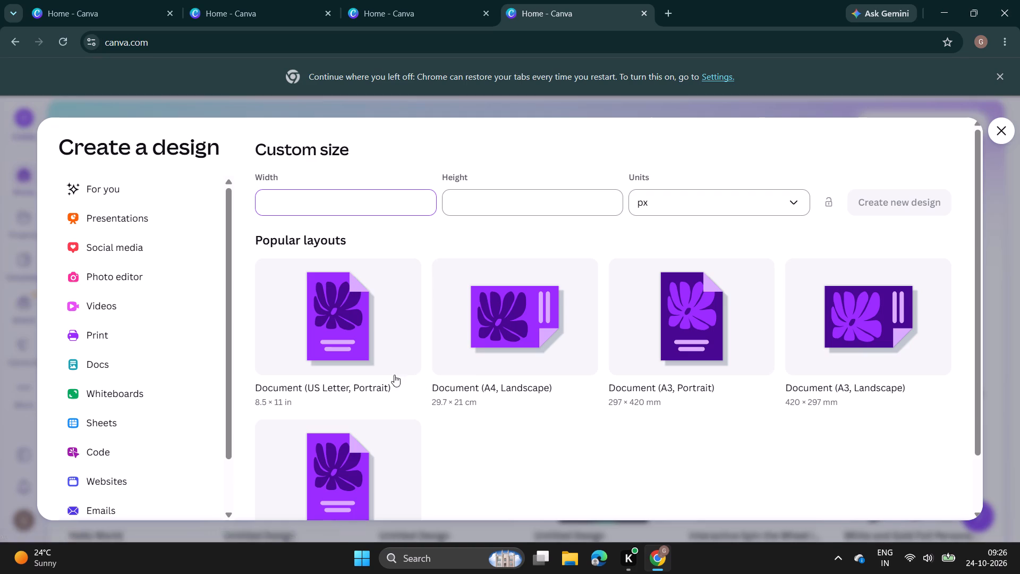
scroll(333, 347, down, 3)
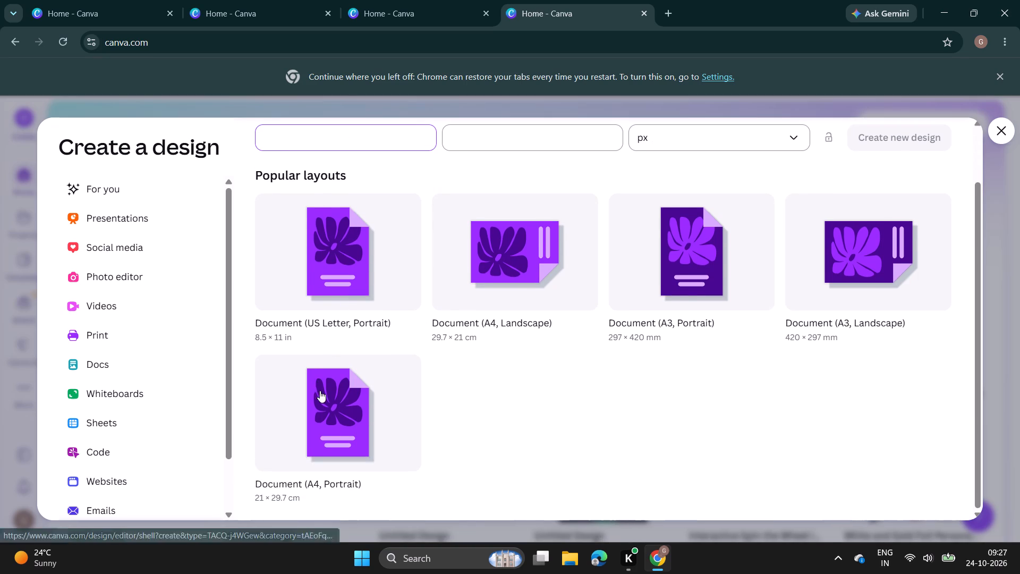
click(325, 403)
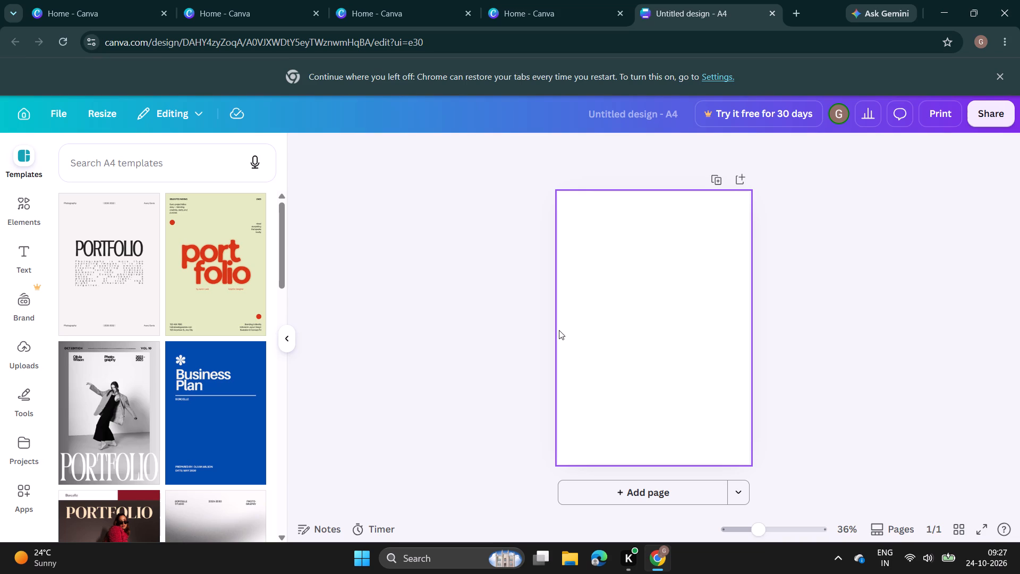
Browse the A4 templates, the element categories and the recently used elements for something to place on the page.
scroll(131, 318, down, 1)
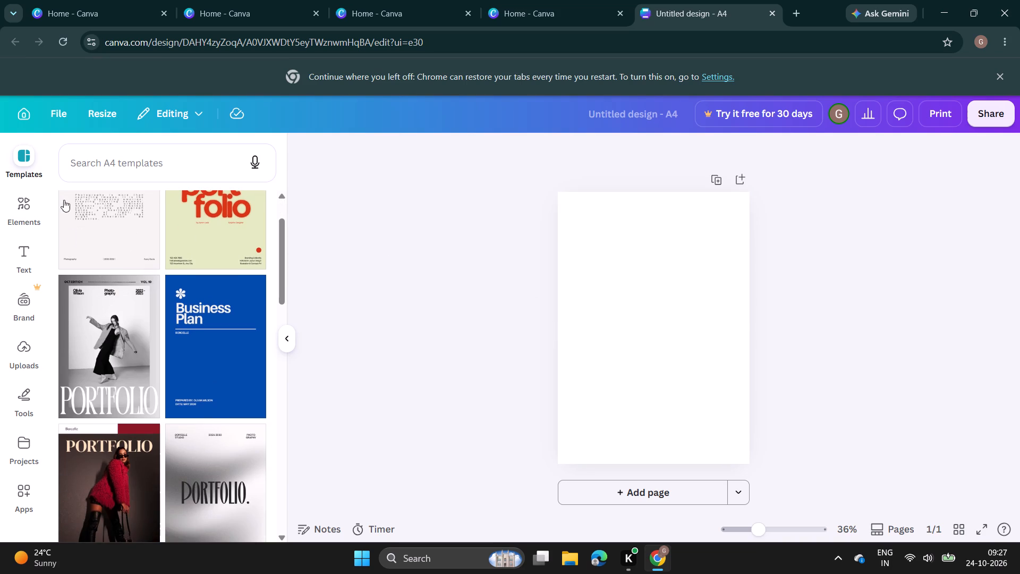
click(21, 192)
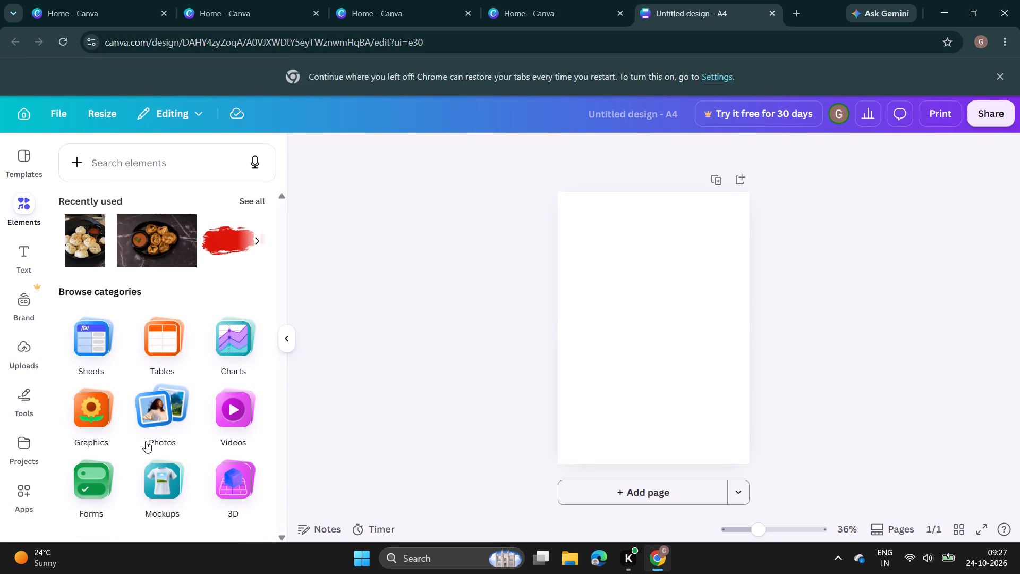
scroll(146, 441, down, 5)
scroll(211, 495, up, 3)
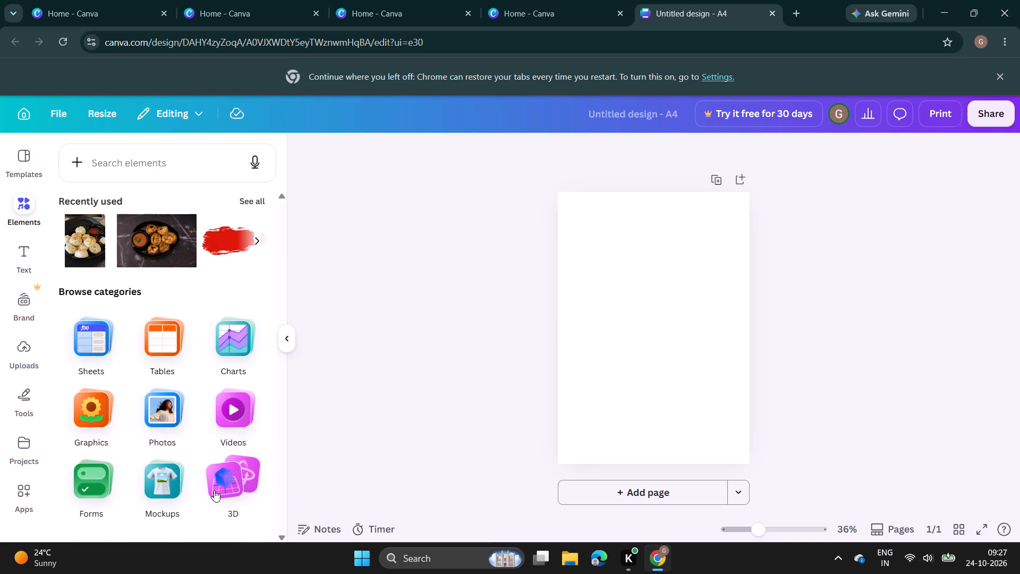
scroll(214, 490, up, 1)
scroll(261, 342, down, 1)
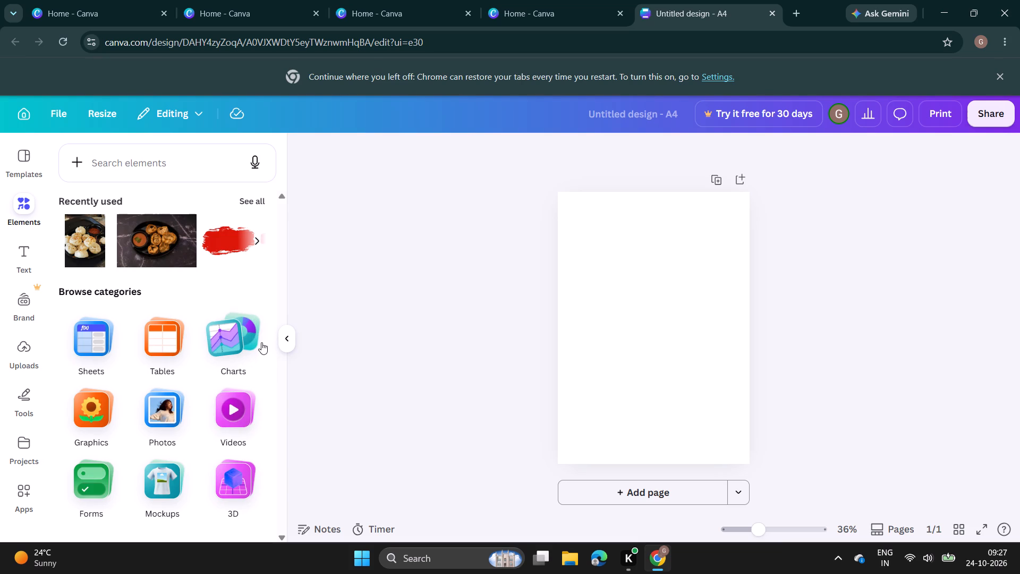
scroll(261, 342, up, 1)
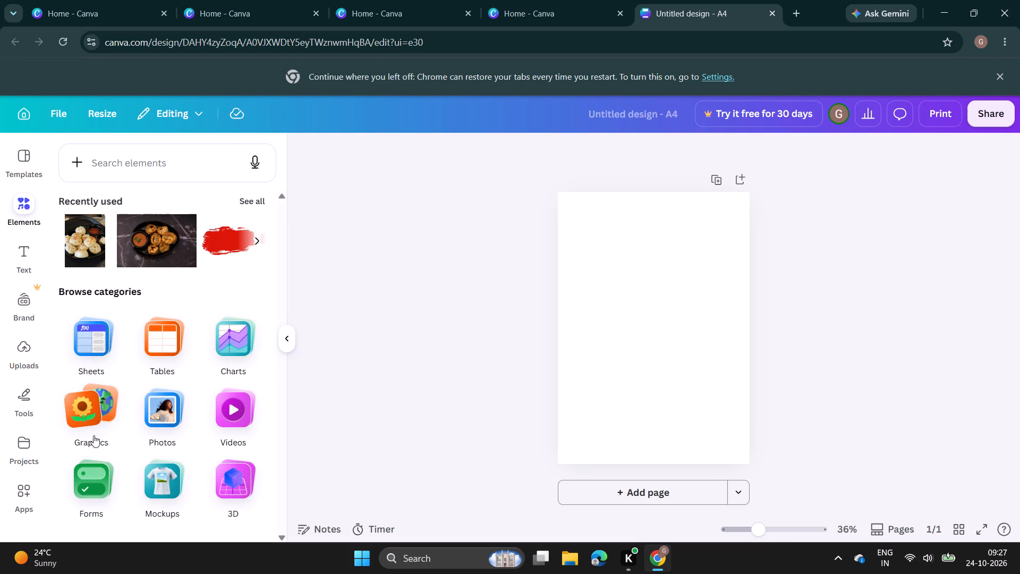
scroll(116, 503, down, 2)
scroll(190, 518, down, 1)
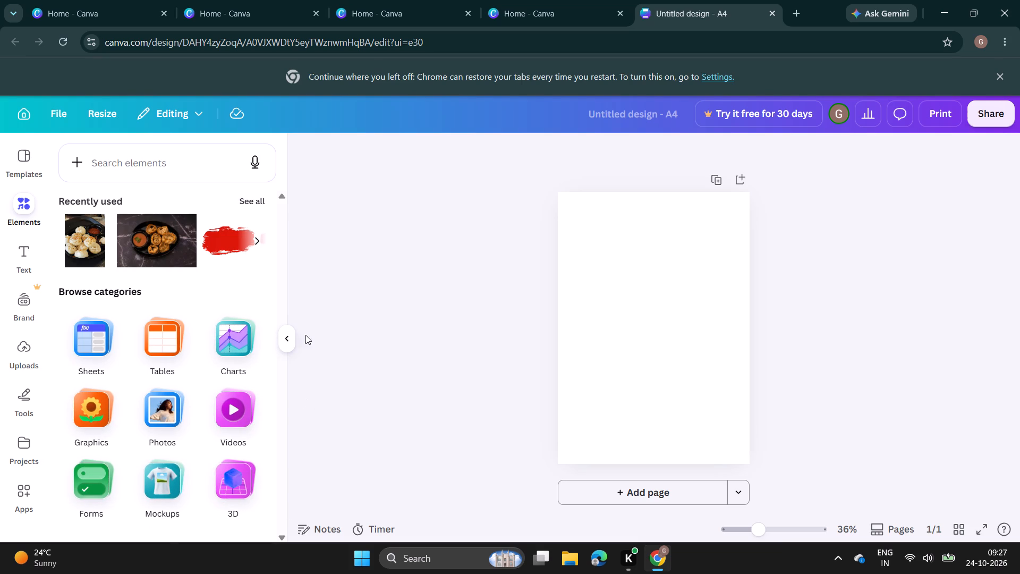
click(253, 202)
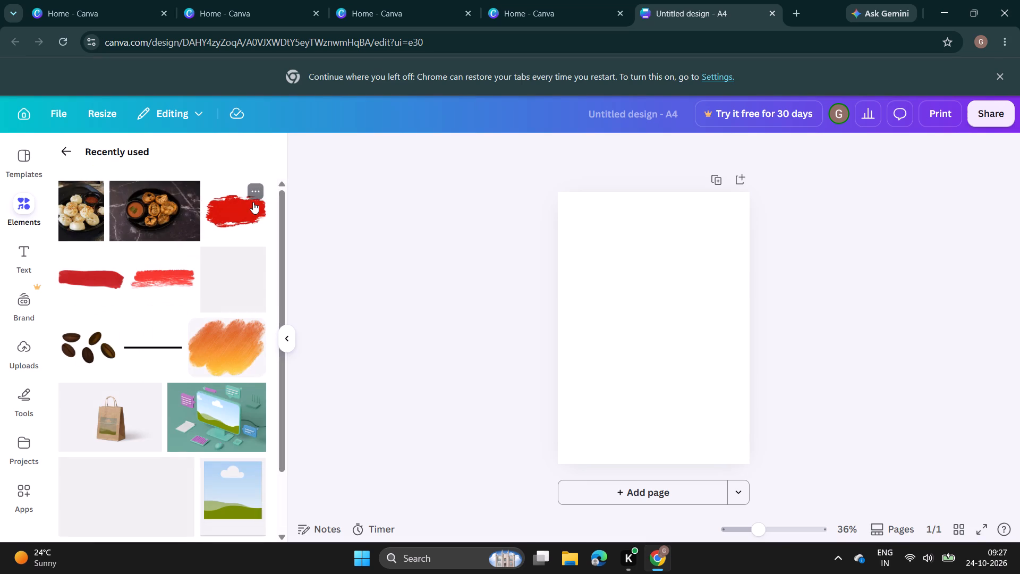
scroll(204, 306, down, 5)
scroll(183, 385, up, 9)
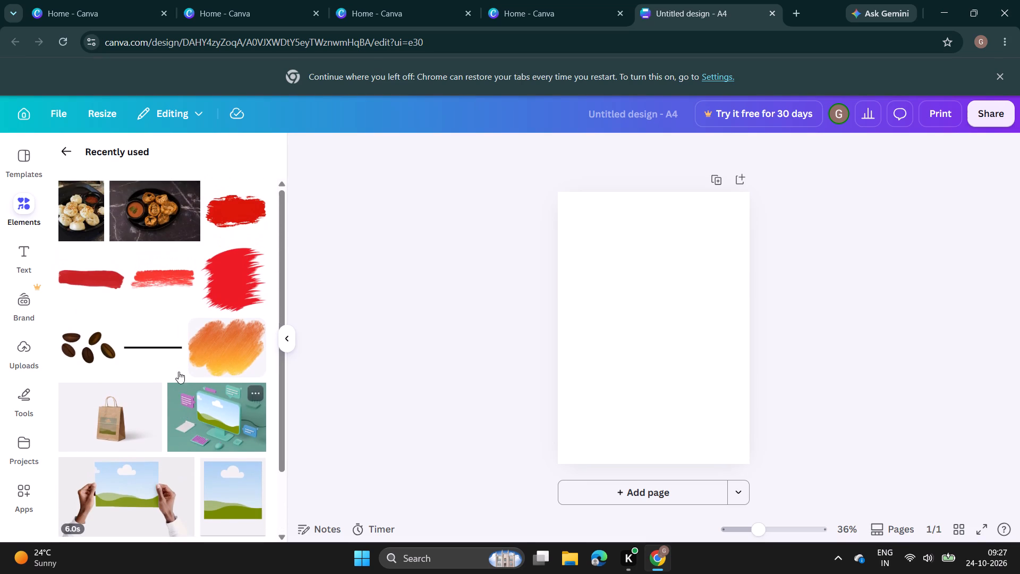
click(58, 145)
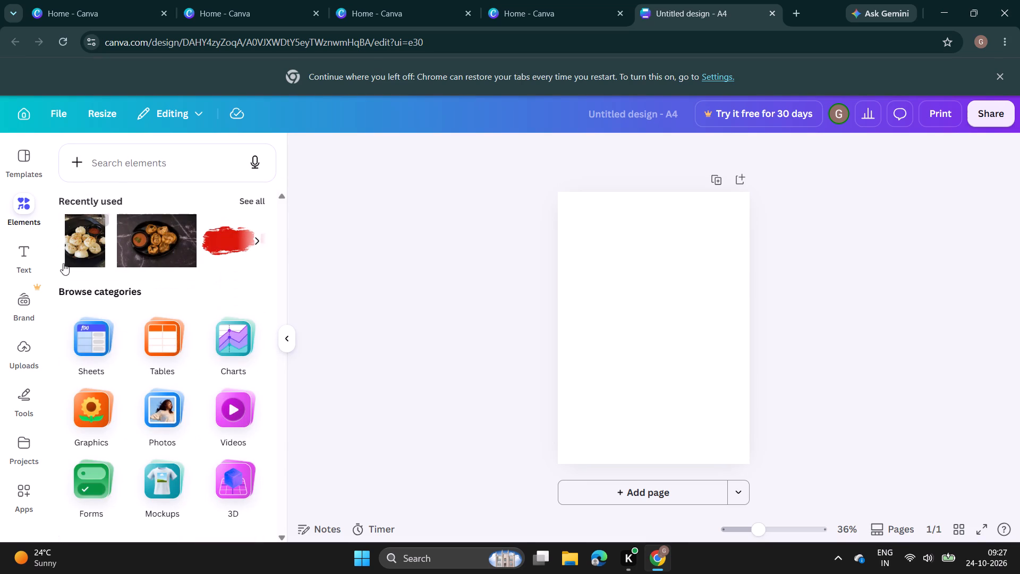
scroll(106, 349, down, 2)
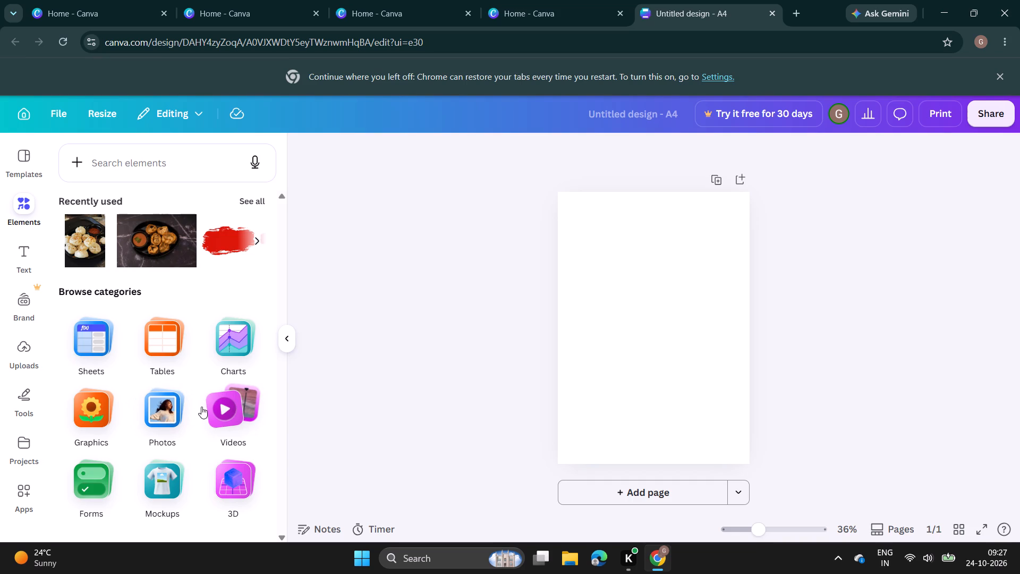
Add the thin-outlined rectangle from the featured graphics to the A4 page.
click(72, 400)
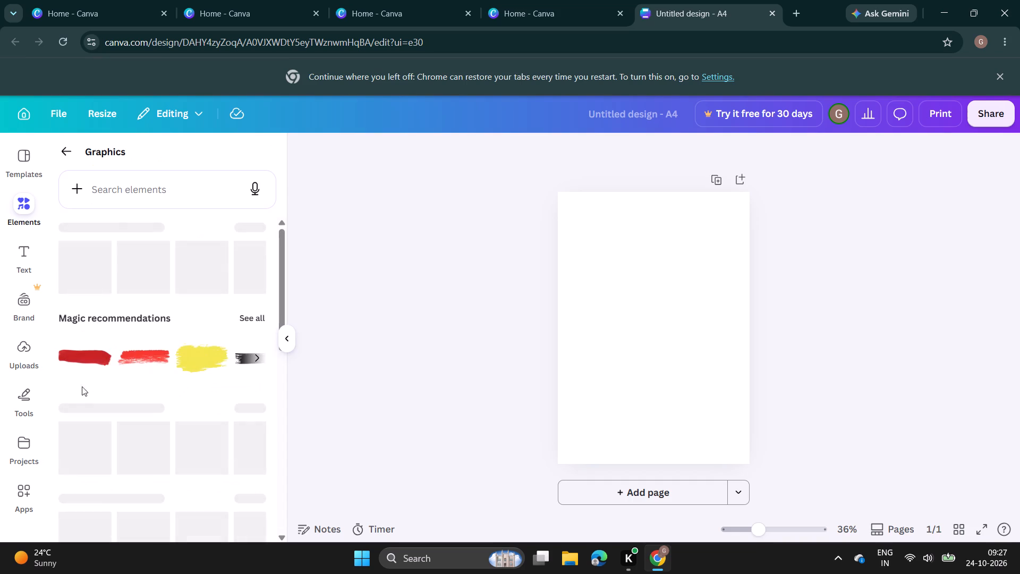
scroll(108, 320, down, 4)
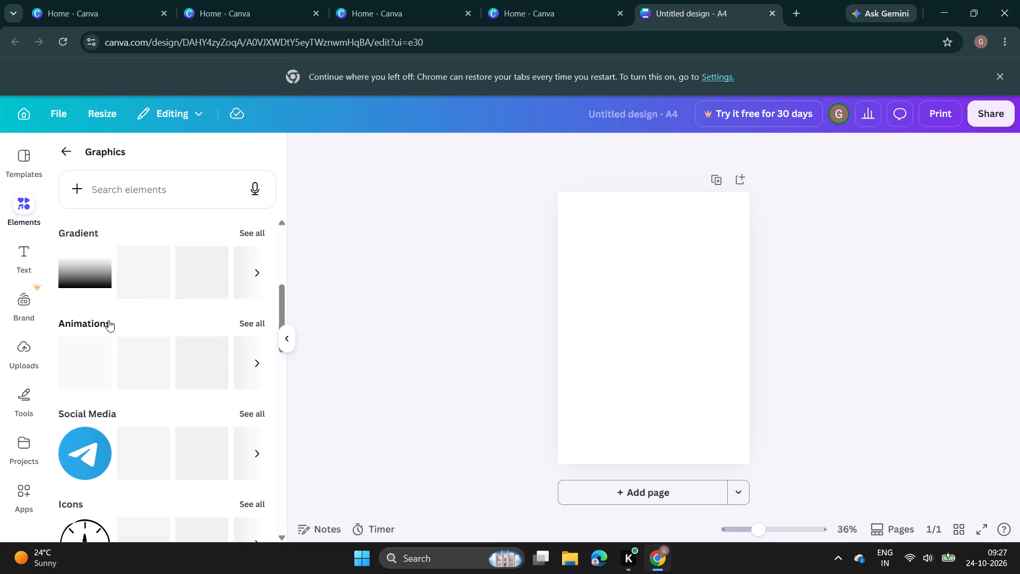
scroll(116, 382, up, 5)
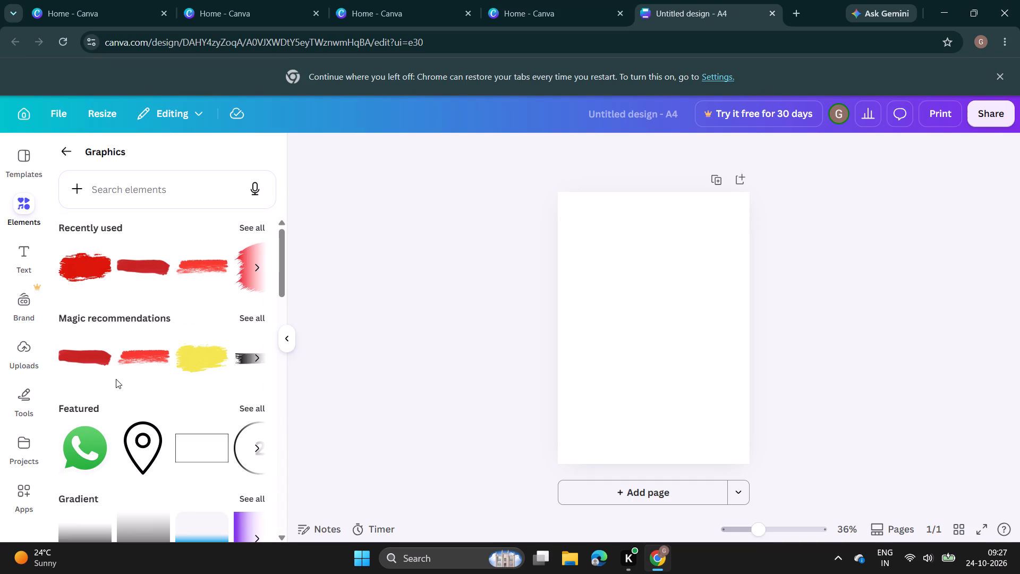
click(200, 443)
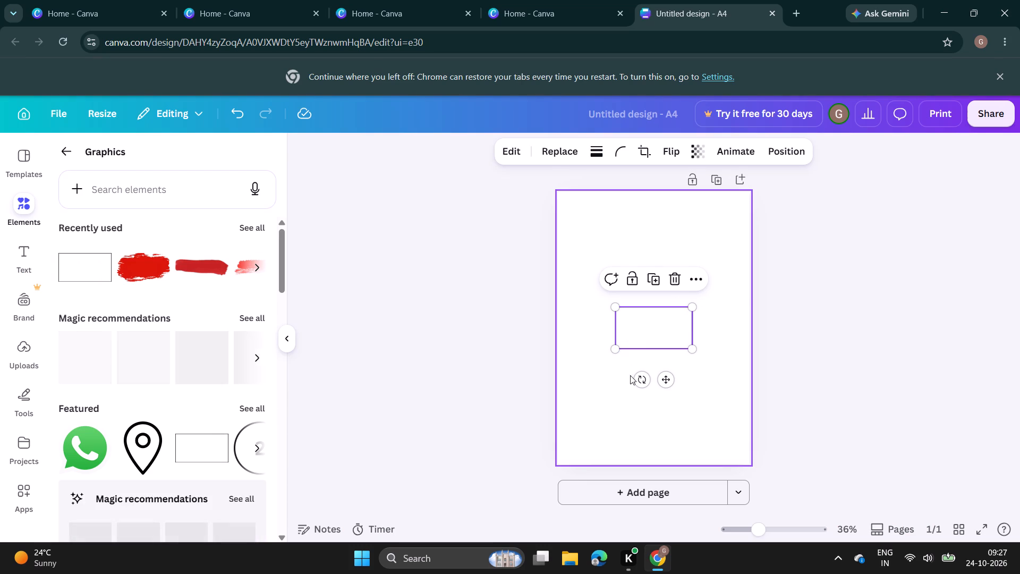
Rotate the rectangle a quarter turn so that its long sides stand vertically on the page.
drag(634, 378, 832, 313)
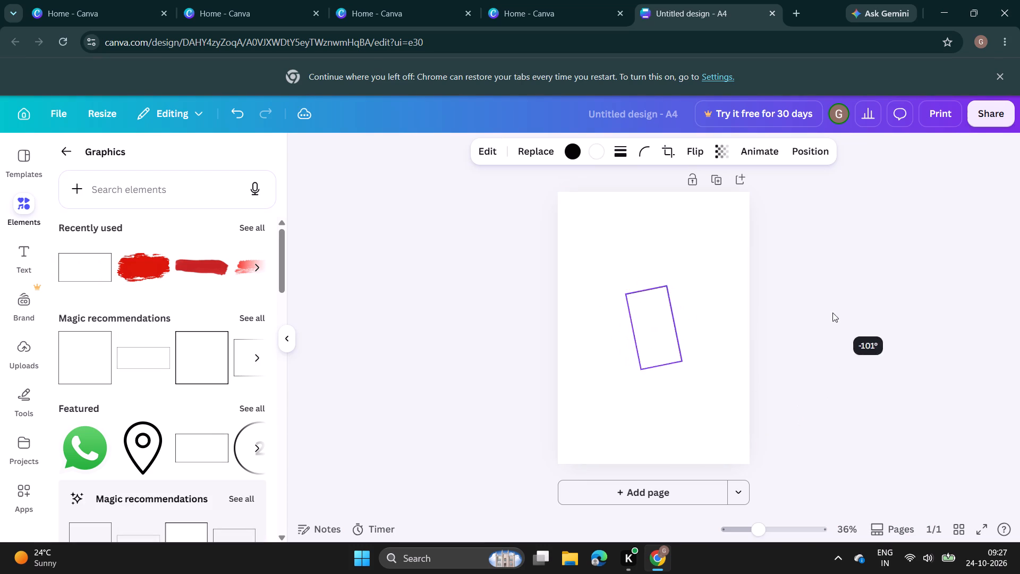
drag(832, 313, 806, 357)
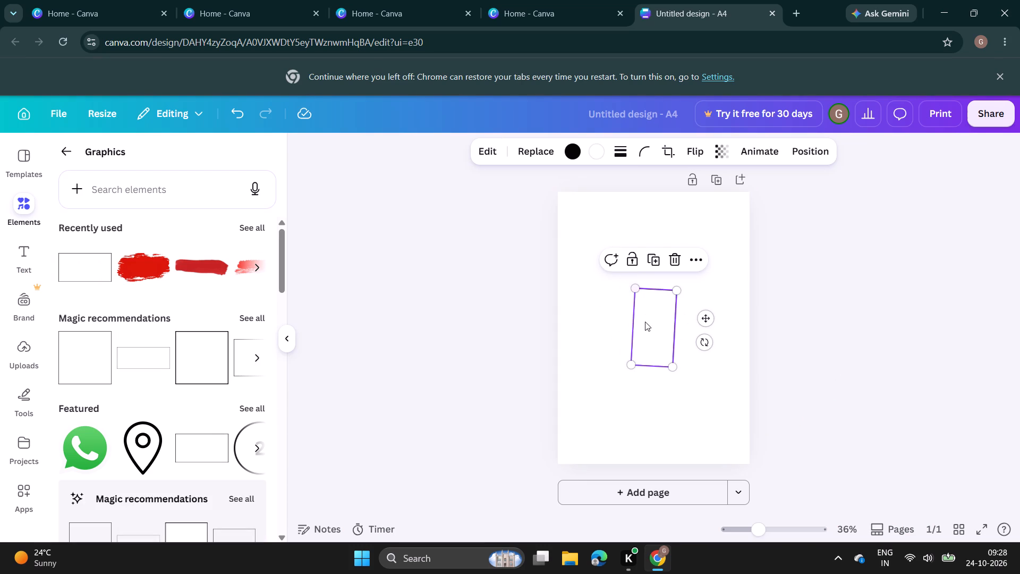
drag(702, 347, 715, 348)
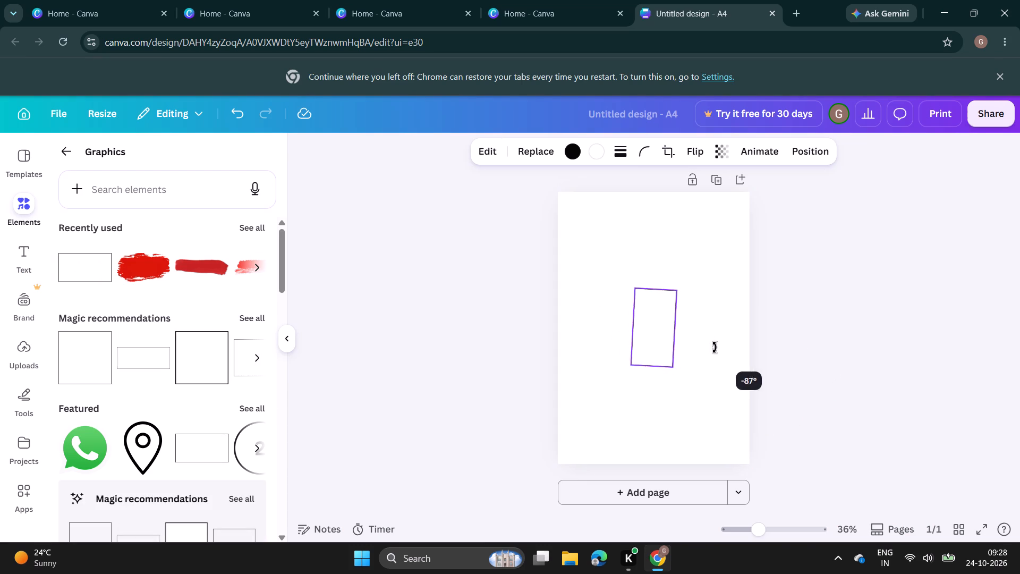
drag(715, 348, 715, 347)
drag(707, 344, 712, 341)
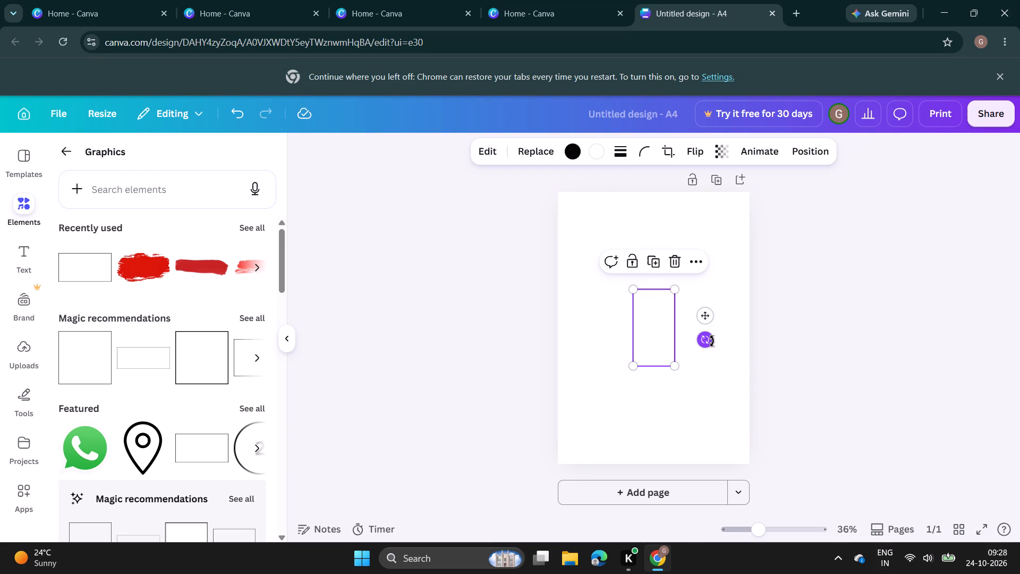
click(712, 341)
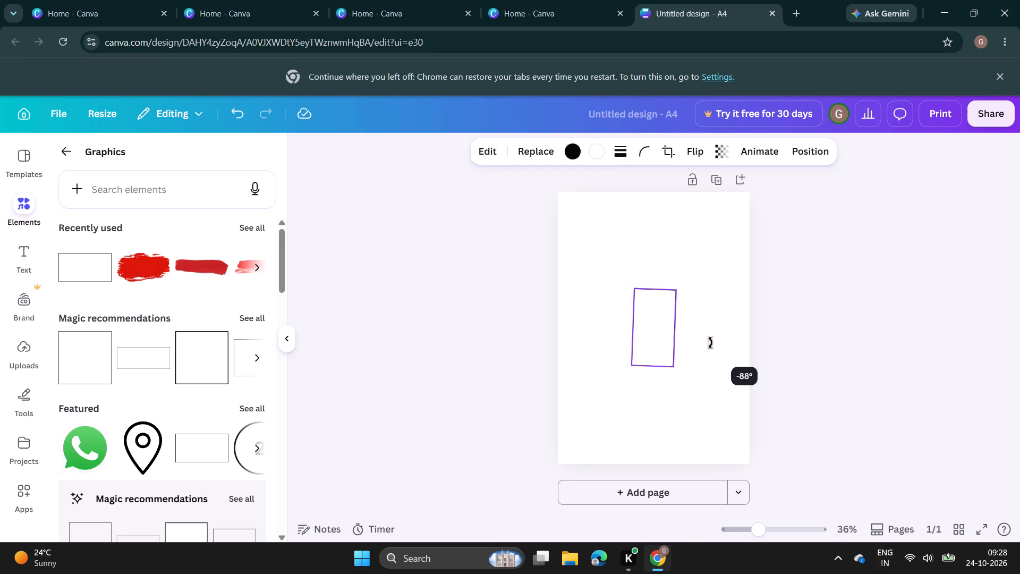
Enlarge the rectangle to slightly more than the page height and place it over the page's left half, aligned with the top edge.
drag(649, 330, 613, 323)
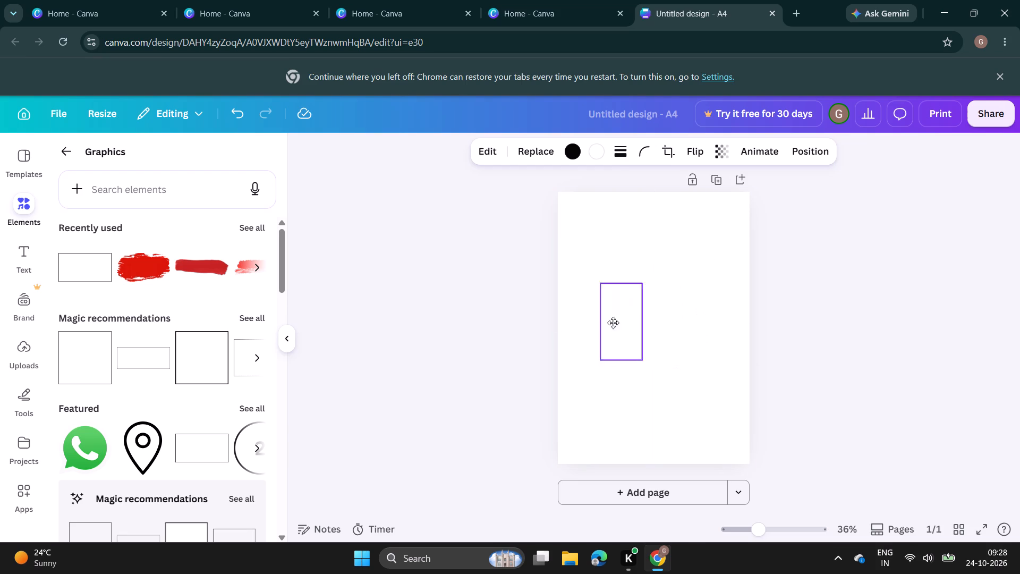
drag(613, 323, 575, 300)
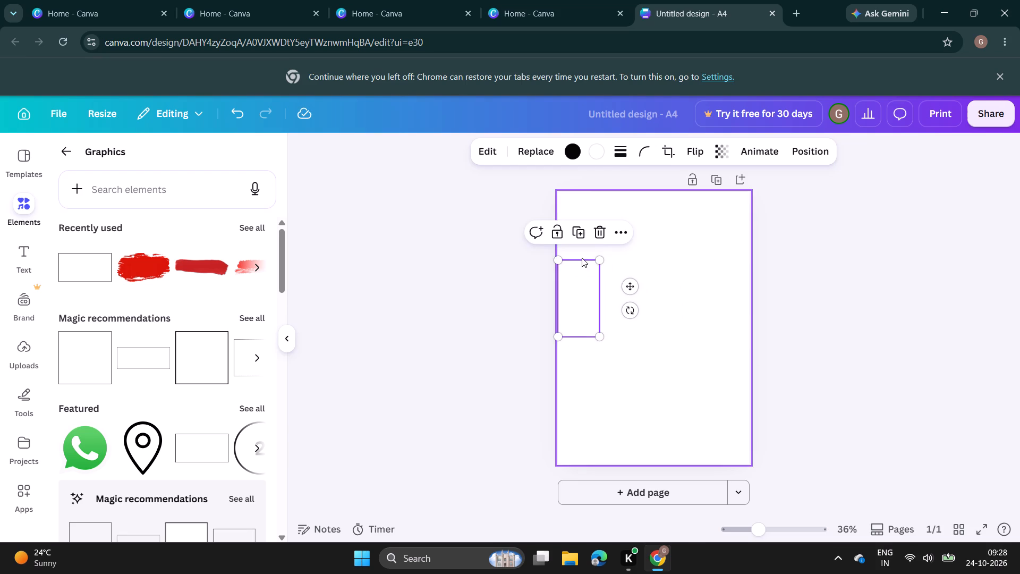
drag(558, 261, 554, 184)
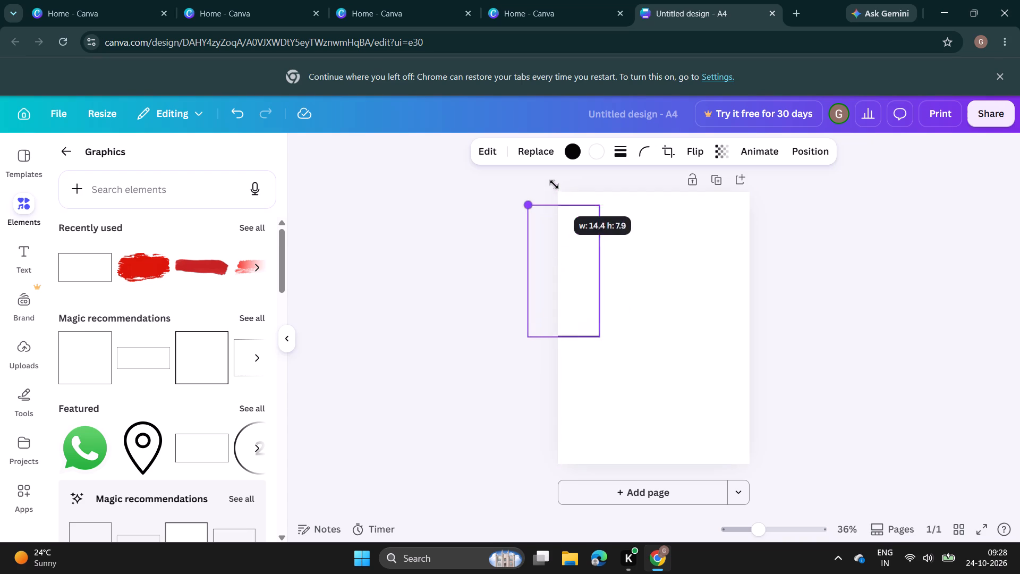
drag(554, 184, 559, 162)
drag(594, 334, 598, 485)
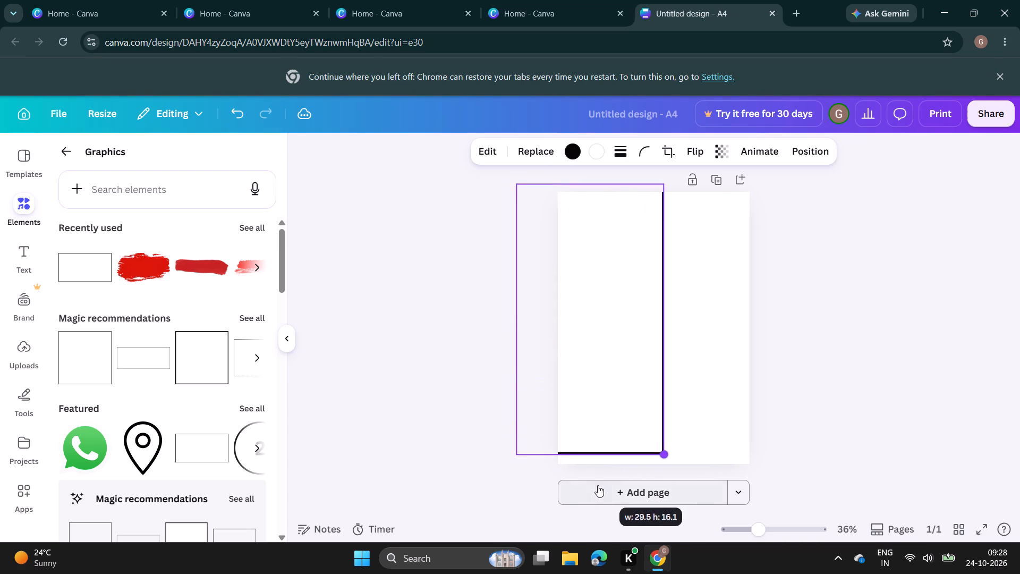
drag(598, 485, 583, 502)
drag(628, 355, 618, 374)
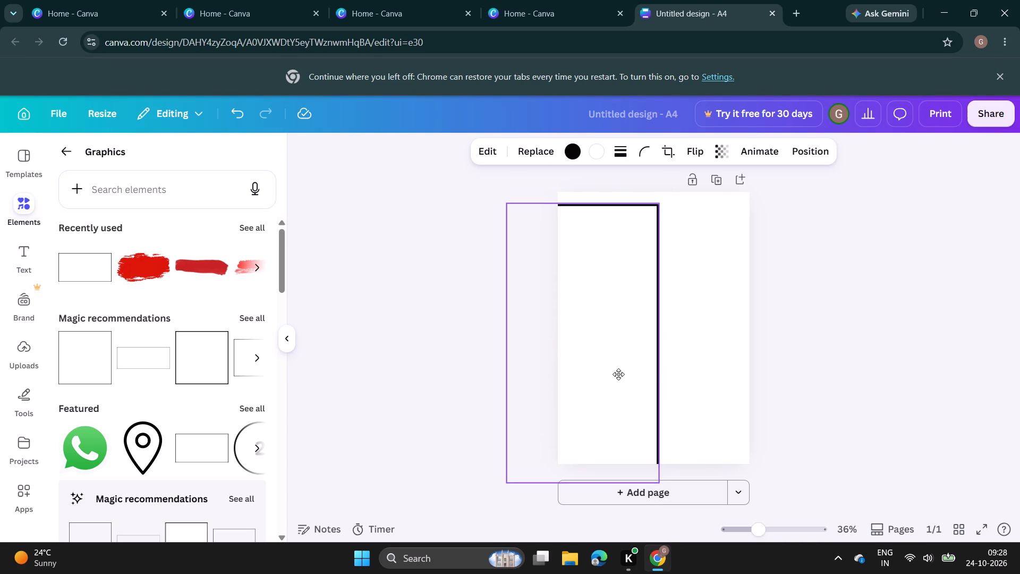
drag(618, 374, 621, 362)
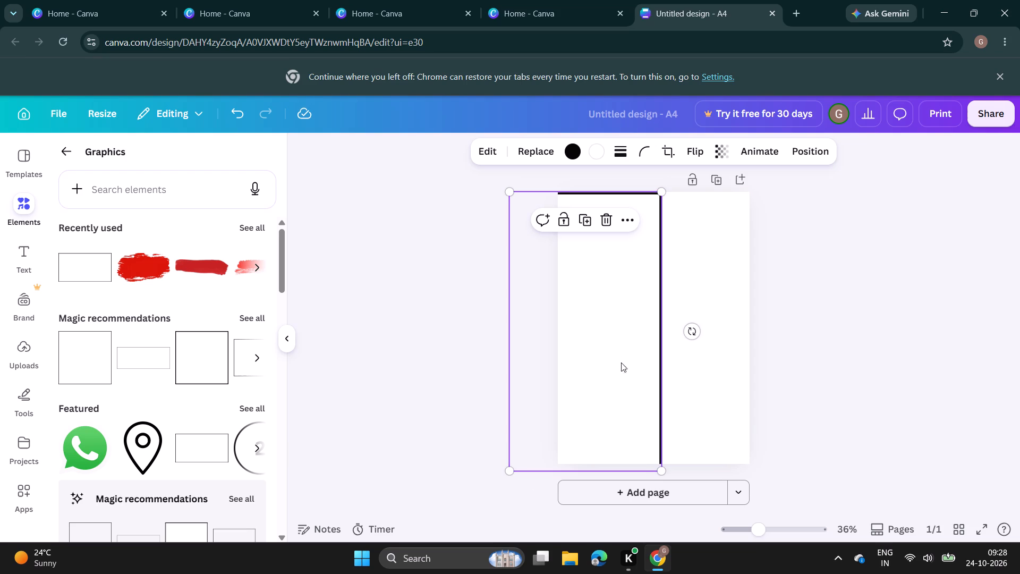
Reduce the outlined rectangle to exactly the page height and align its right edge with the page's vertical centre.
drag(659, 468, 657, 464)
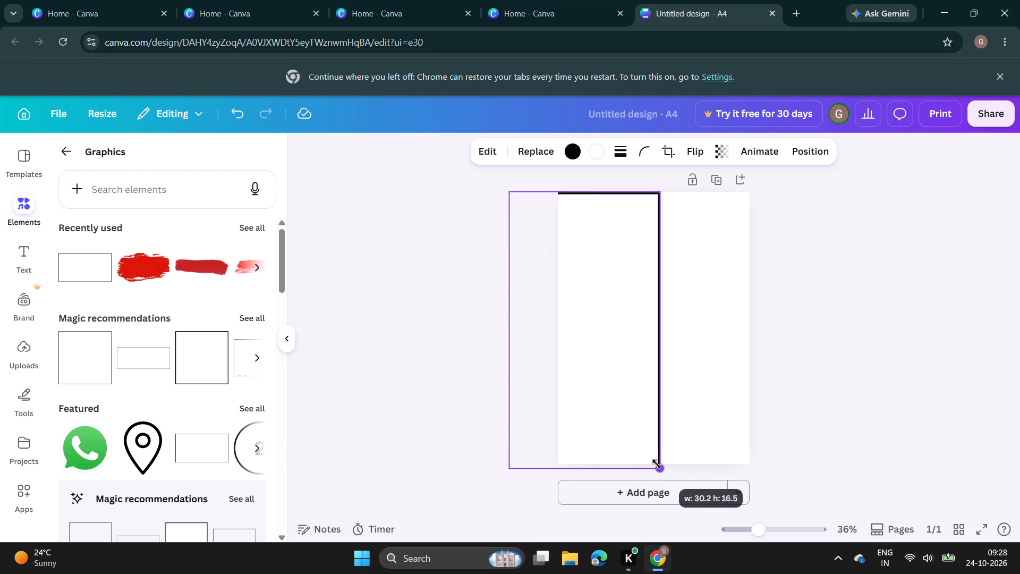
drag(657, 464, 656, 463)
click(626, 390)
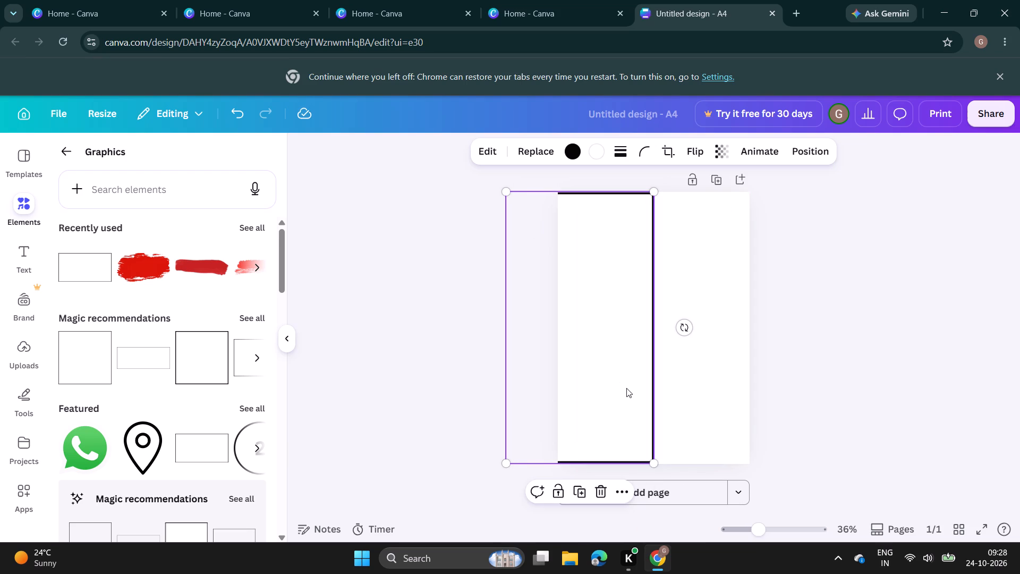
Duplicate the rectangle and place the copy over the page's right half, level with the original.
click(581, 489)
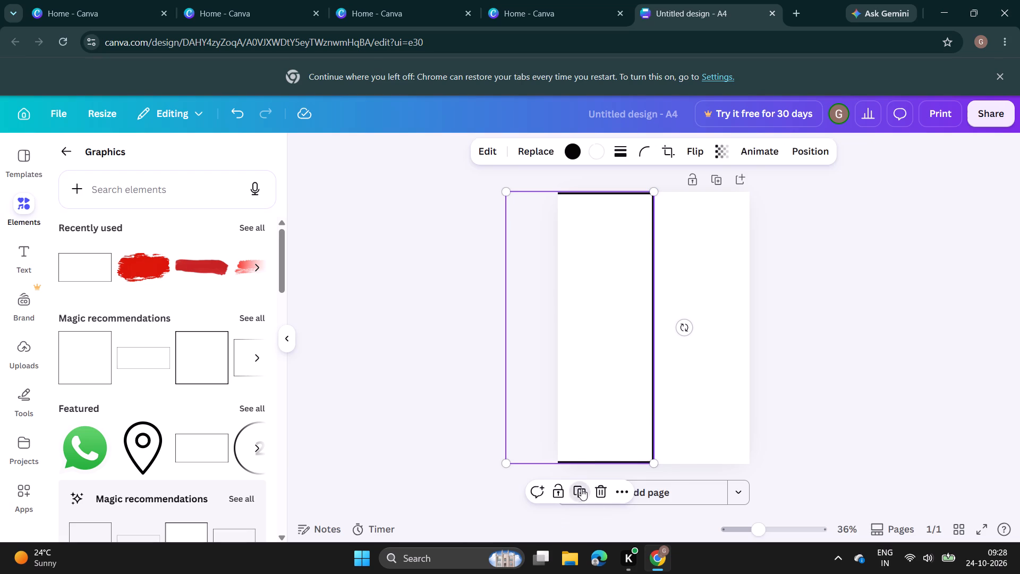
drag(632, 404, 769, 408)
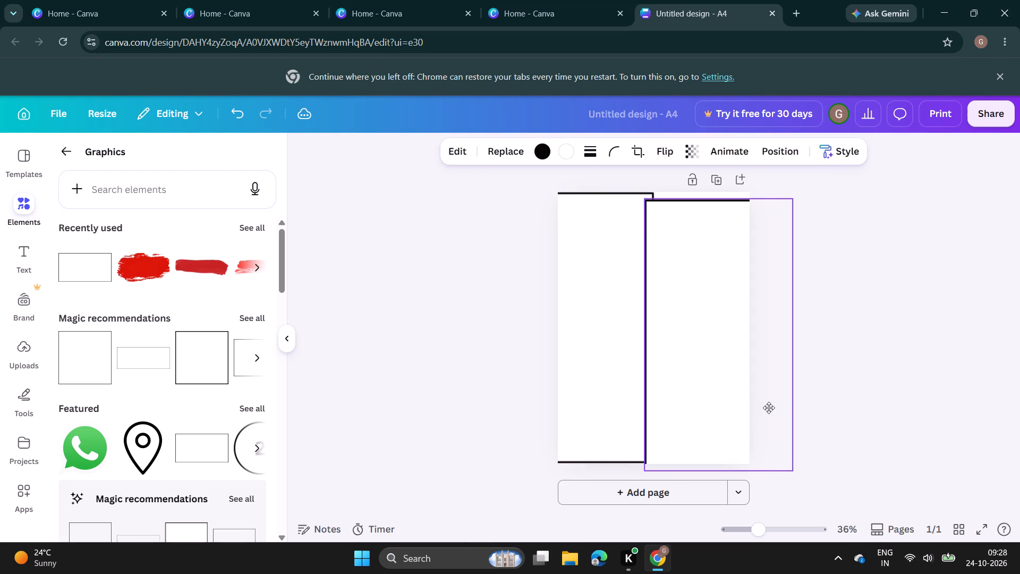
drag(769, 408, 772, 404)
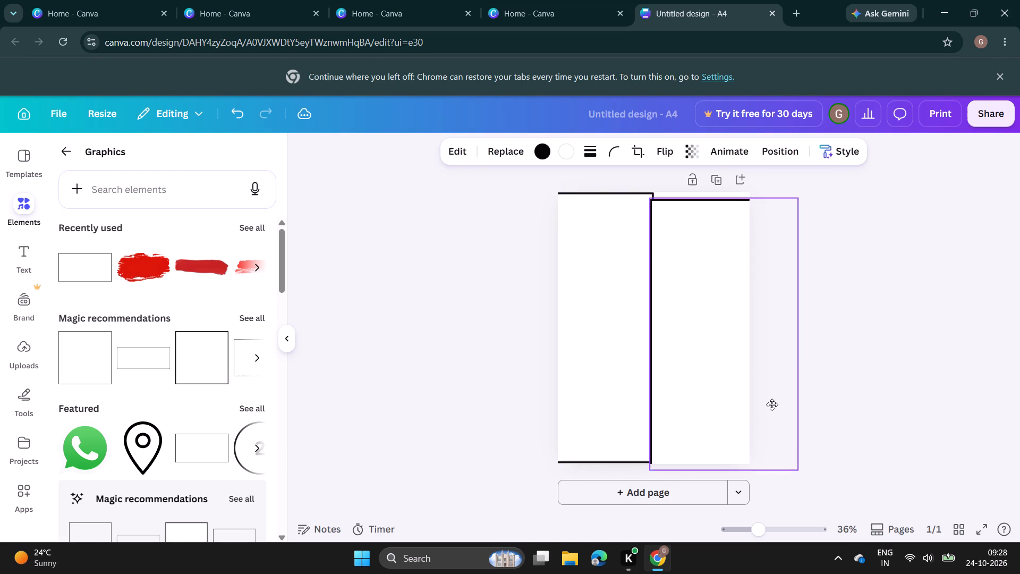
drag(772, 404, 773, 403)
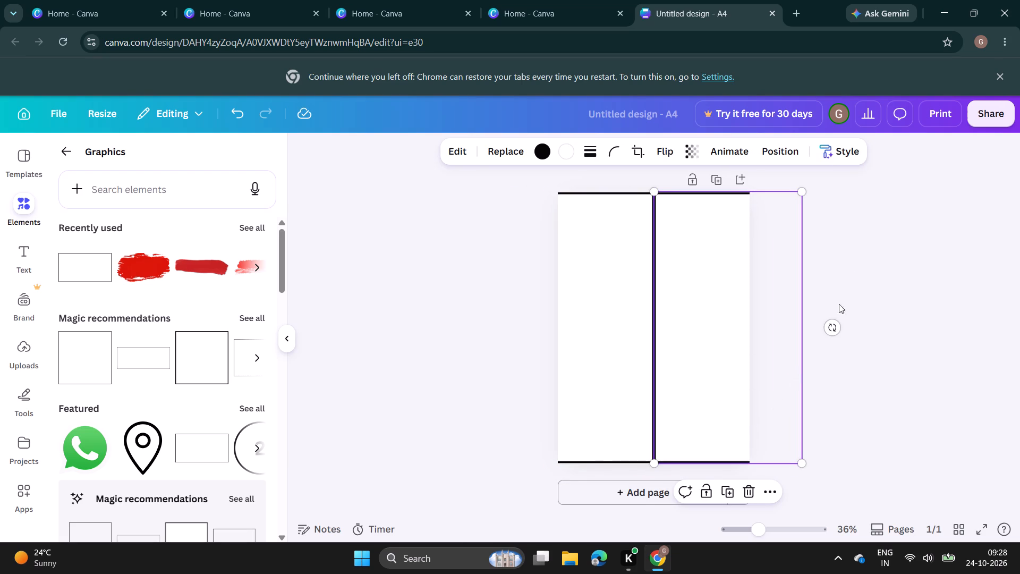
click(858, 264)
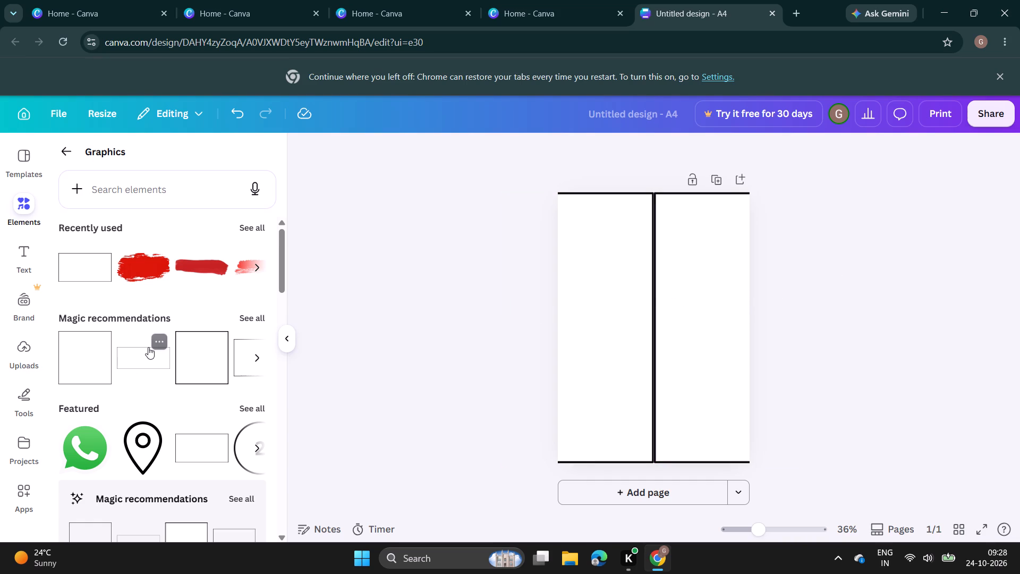
Show all magic recommendations for graphics and delete both outlined rectangles from the page.
click(258, 314)
click(602, 287)
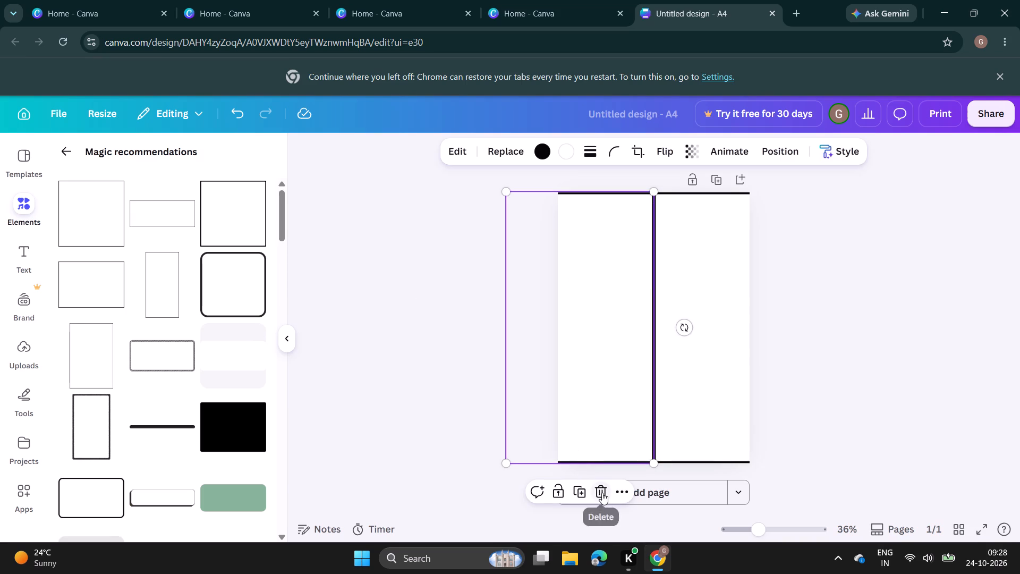
click(602, 493)
click(676, 395)
click(746, 487)
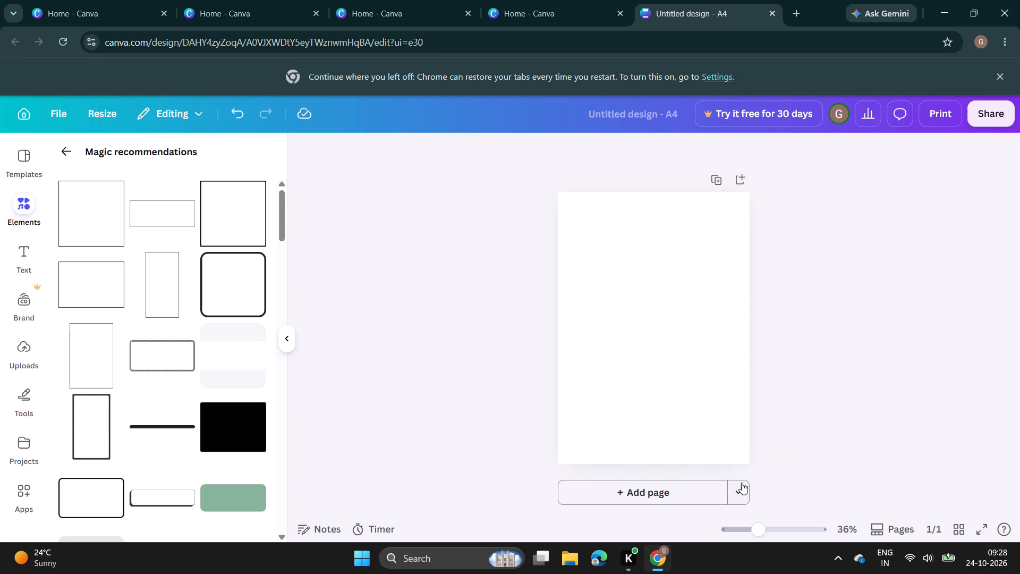
Add the tall, narrow thin-outlined rectangle from the magic recommendations and place it against the page's left edge.
click(172, 292)
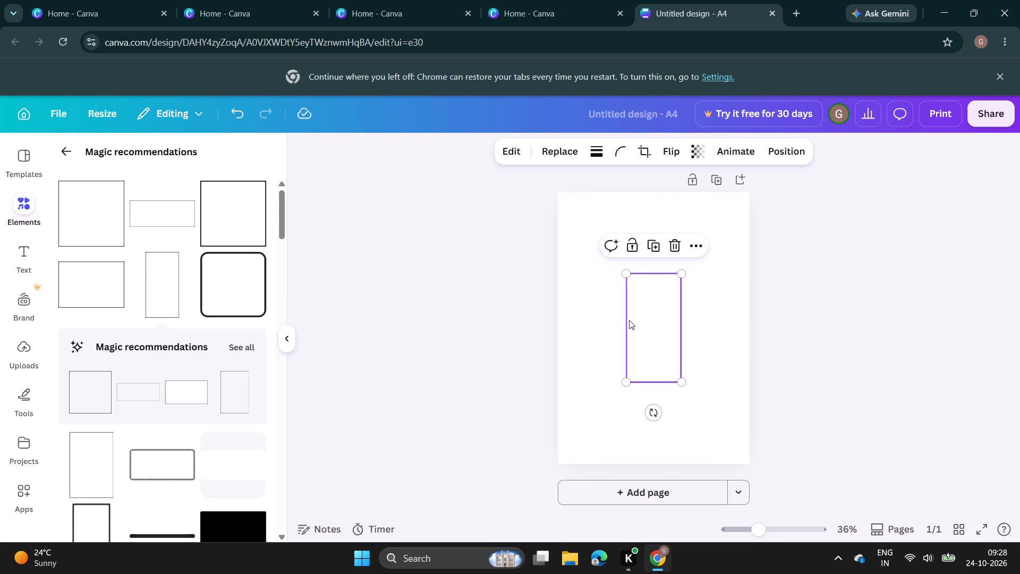
drag(634, 325, 566, 294)
Enlarge the rectangle to the full page height and shift it so that its right edge lies on the page's vertical centre.
drag(612, 245, 613, 207)
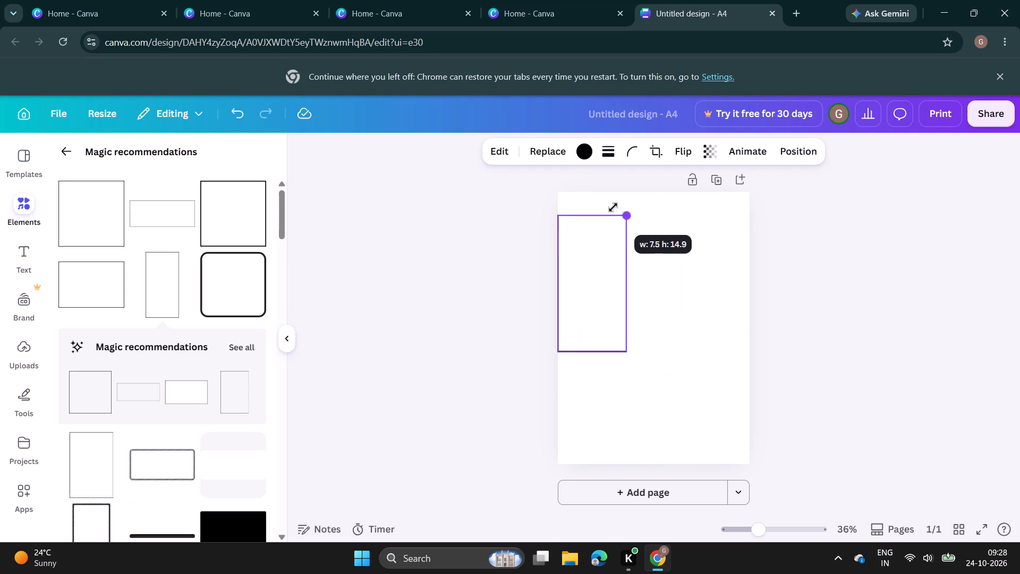
drag(613, 207, 610, 182)
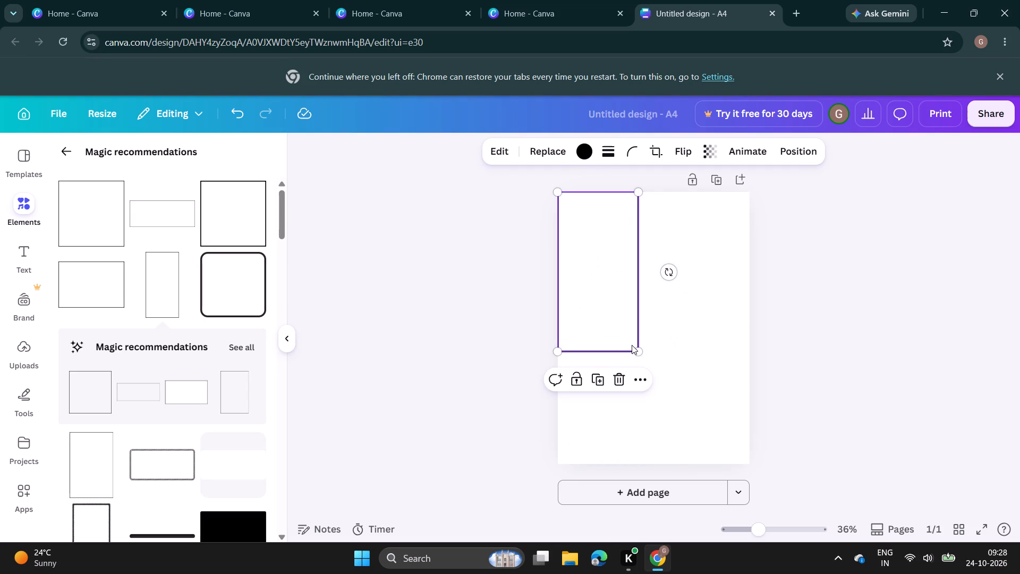
drag(635, 348, 617, 494)
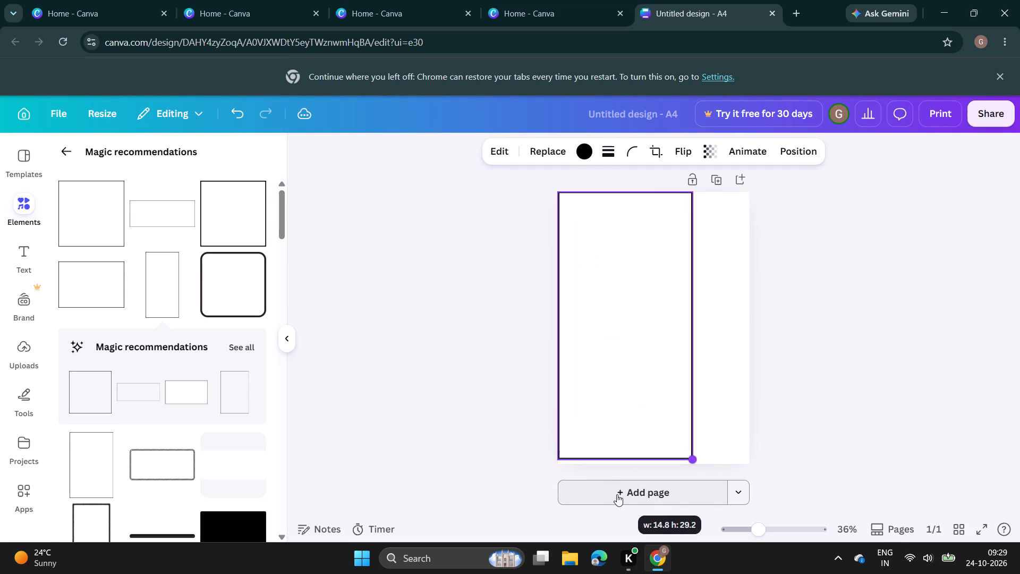
drag(617, 494, 592, 494)
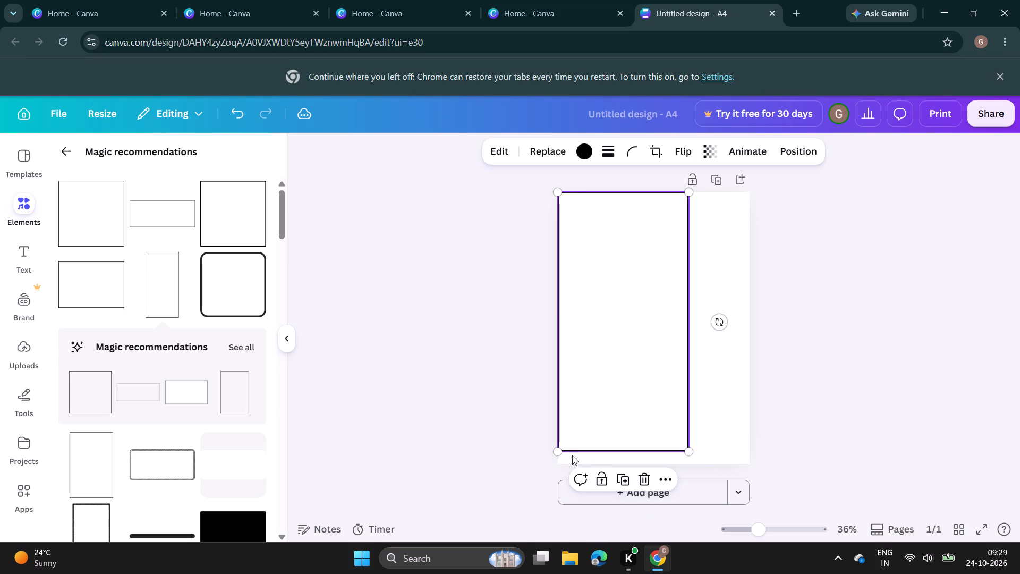
drag(556, 448, 483, 482)
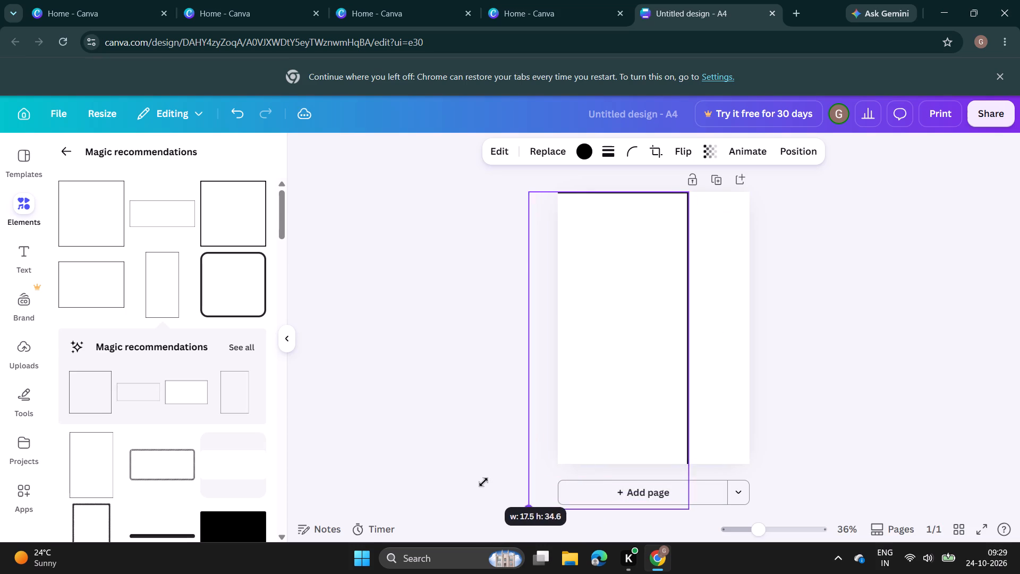
drag(483, 482, 487, 428)
drag(581, 391, 547, 391)
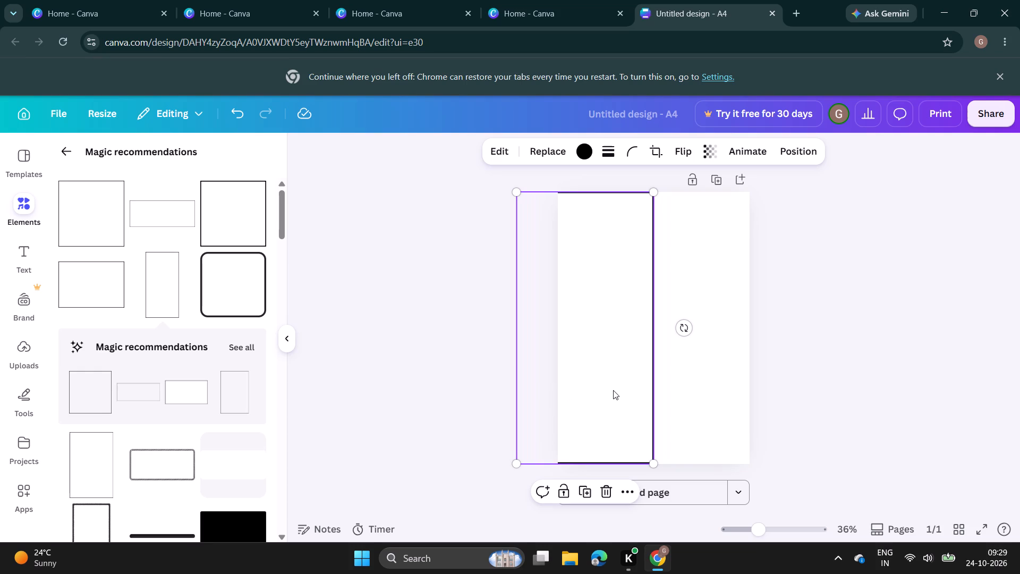
Duplicate the thin-outlined rectangle and place the copy over the page's right half, edge to edge with the original.
click(583, 488)
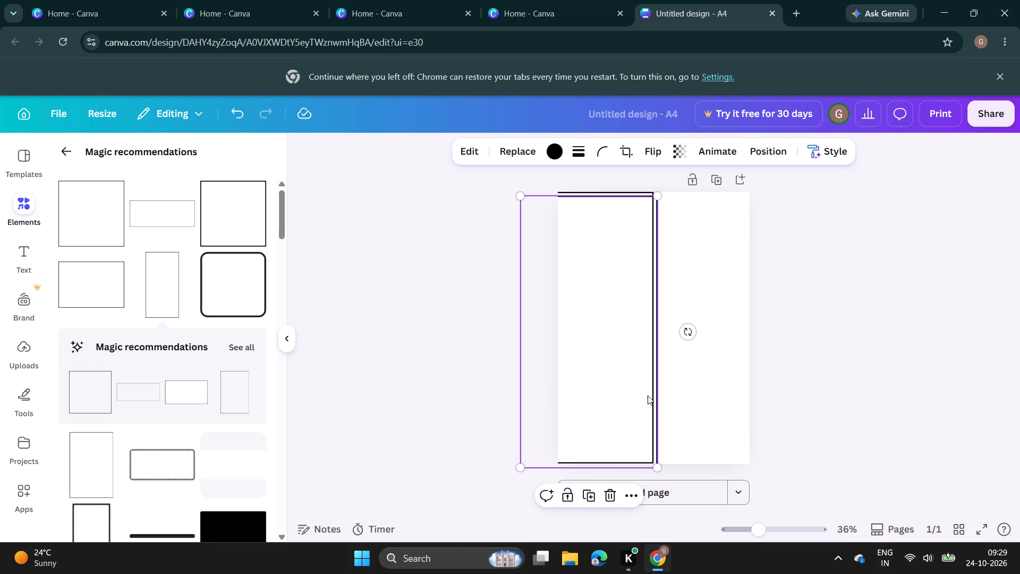
drag(652, 393, 785, 391)
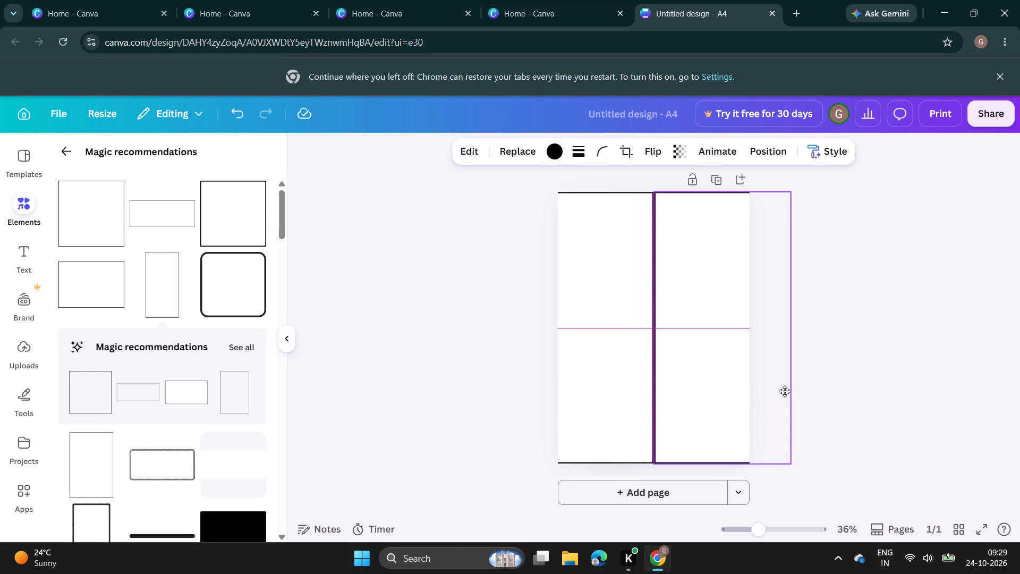
drag(785, 391, 781, 387)
click(867, 335)
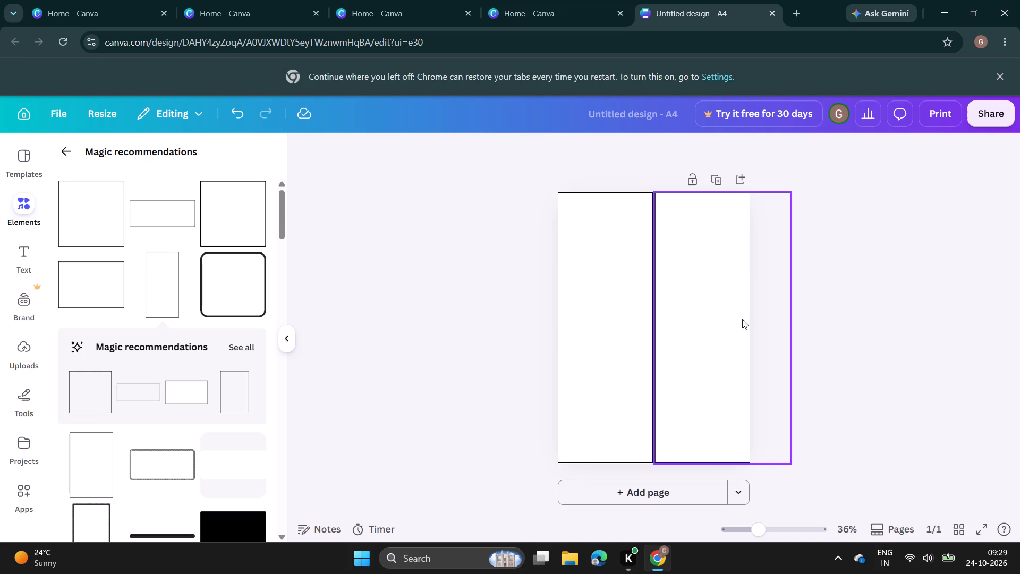
Shift the right-hand rectangle slightly left so that its inner edge overlaps the left rectangle's edge.
click(726, 315)
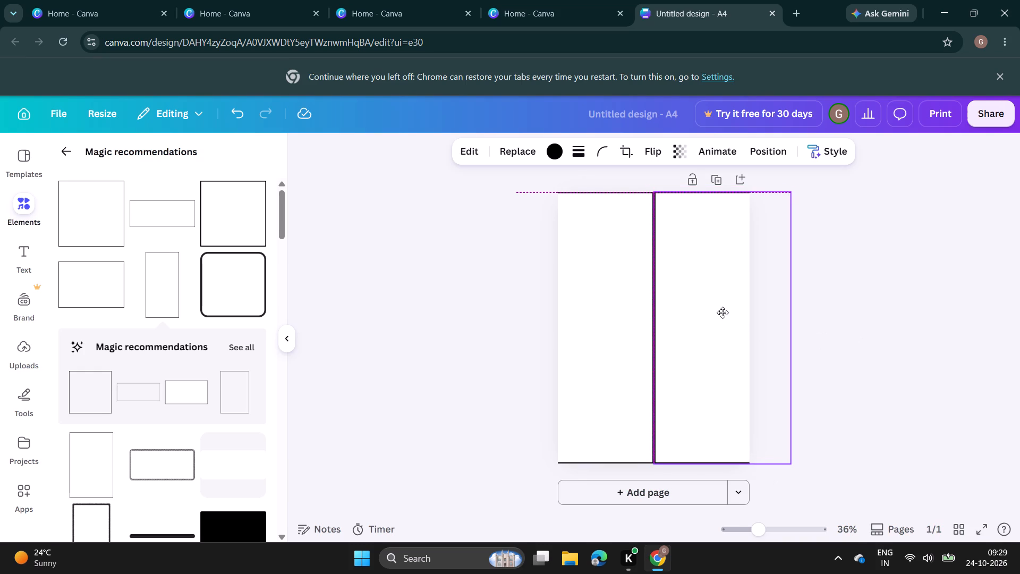
click(854, 271)
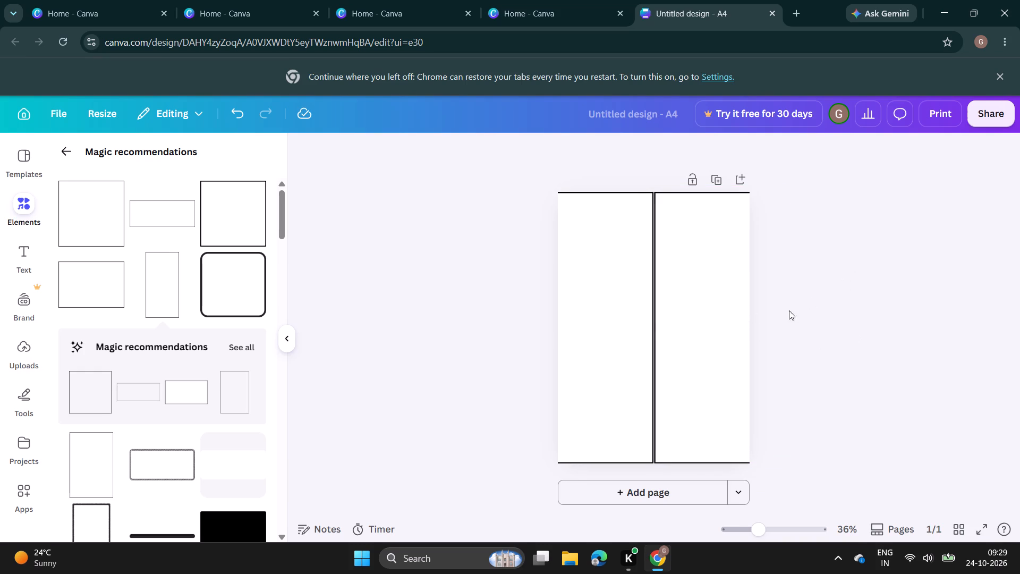
click(725, 351)
click(725, 351)
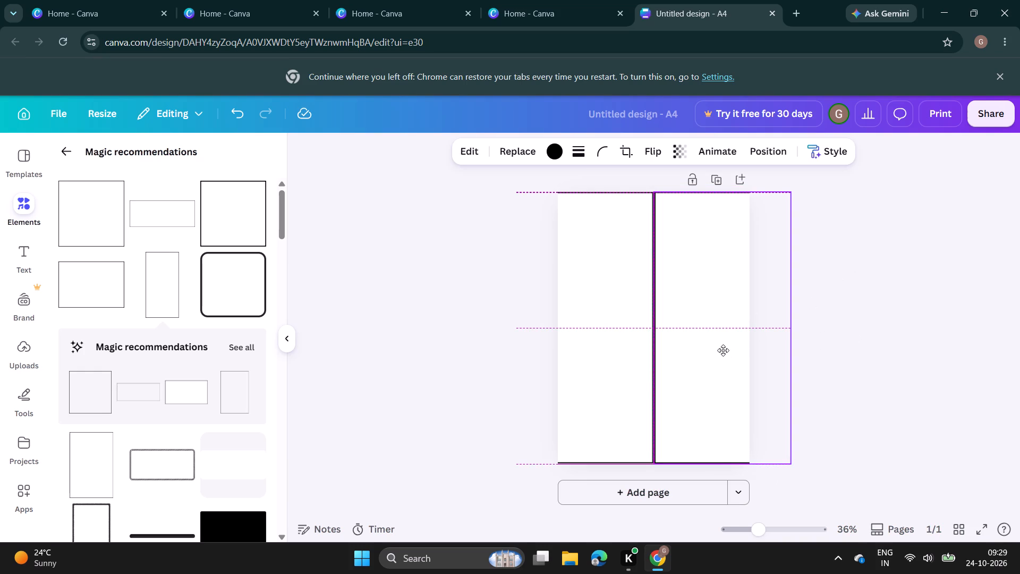
click(841, 314)
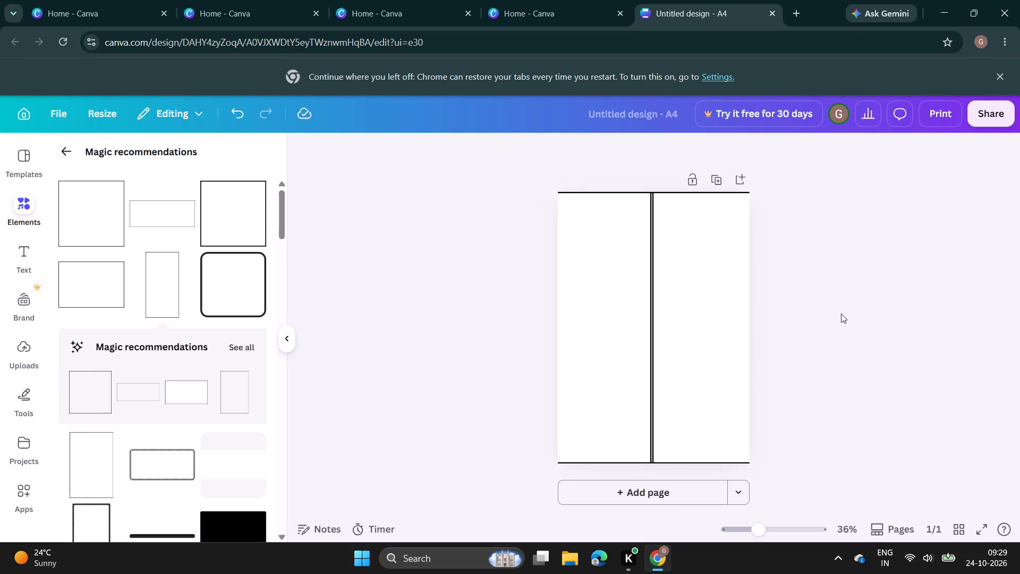
Change the left rectangle's outline colour from the default solid colours to light red.
click(715, 294)
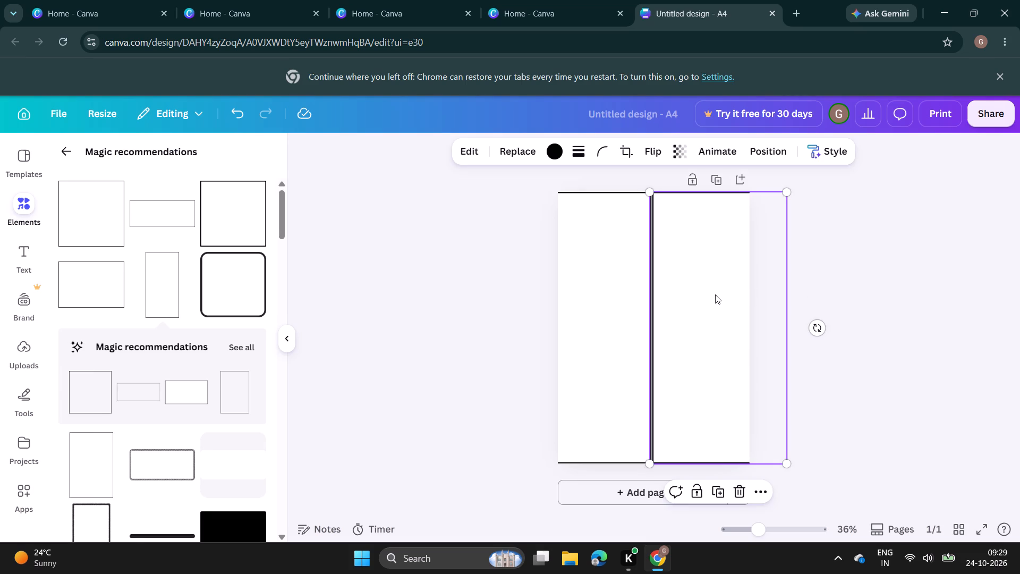
click(604, 257)
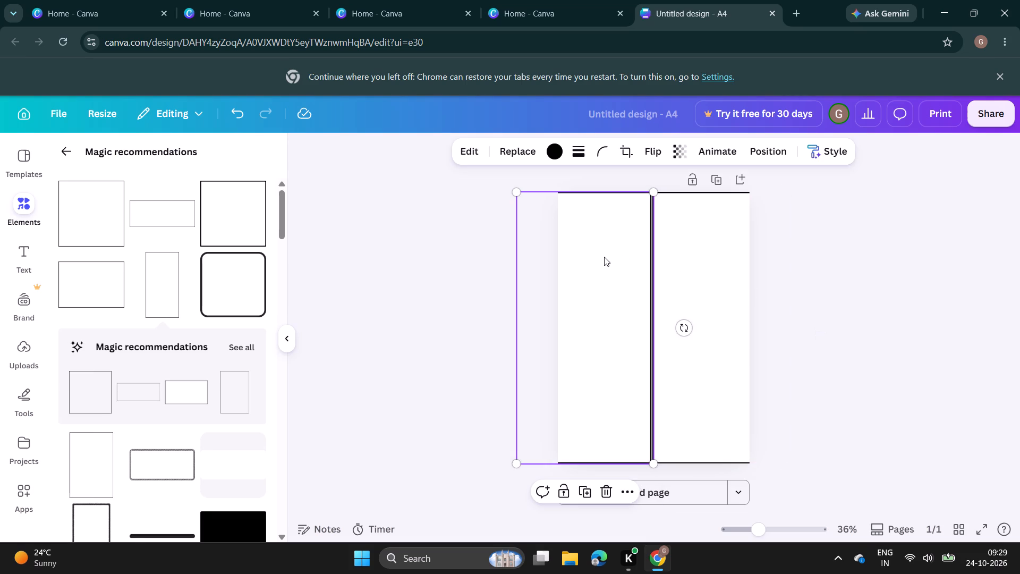
click(474, 150)
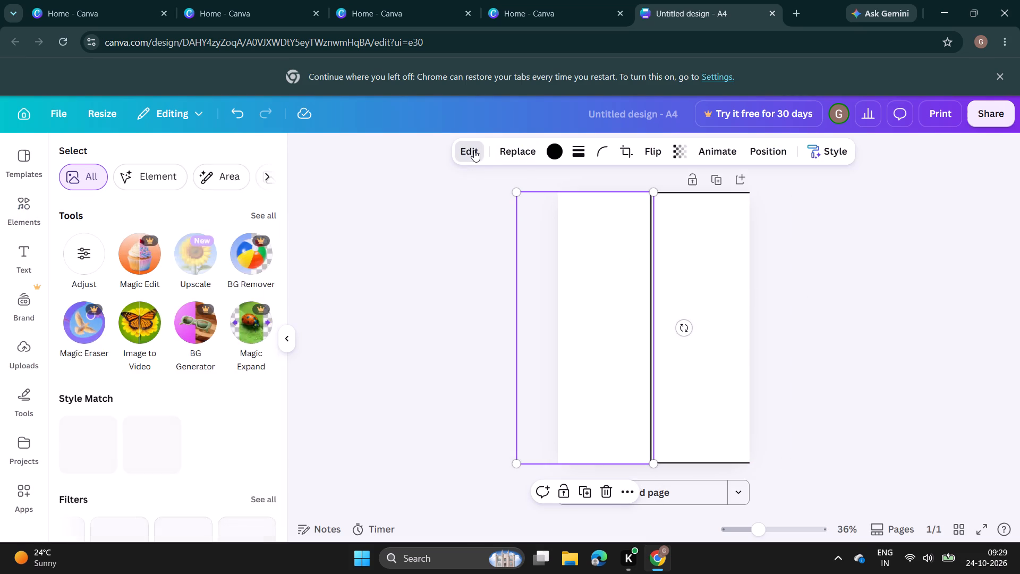
scroll(252, 257, down, 2)
scroll(252, 257, up, 6)
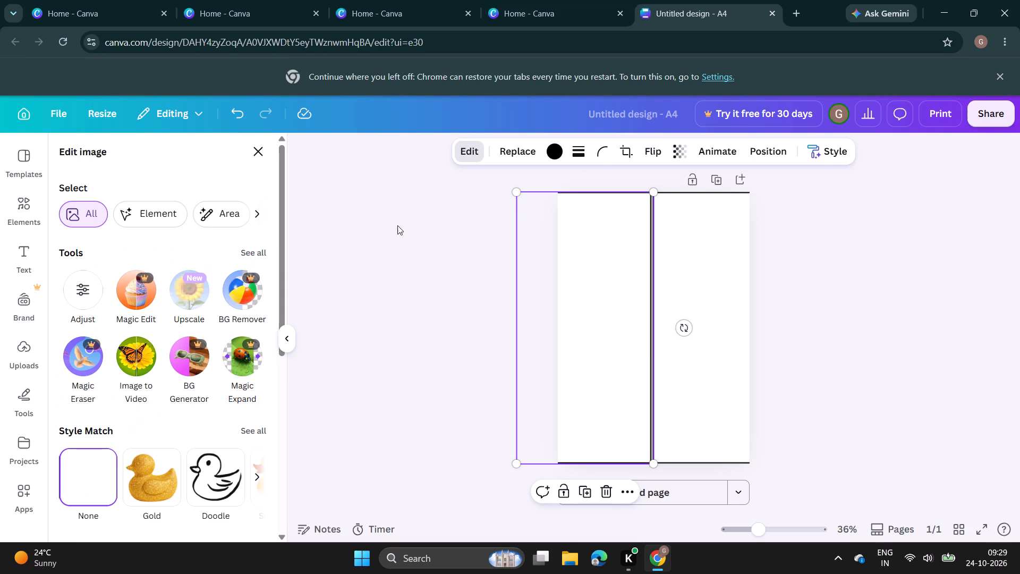
click(548, 153)
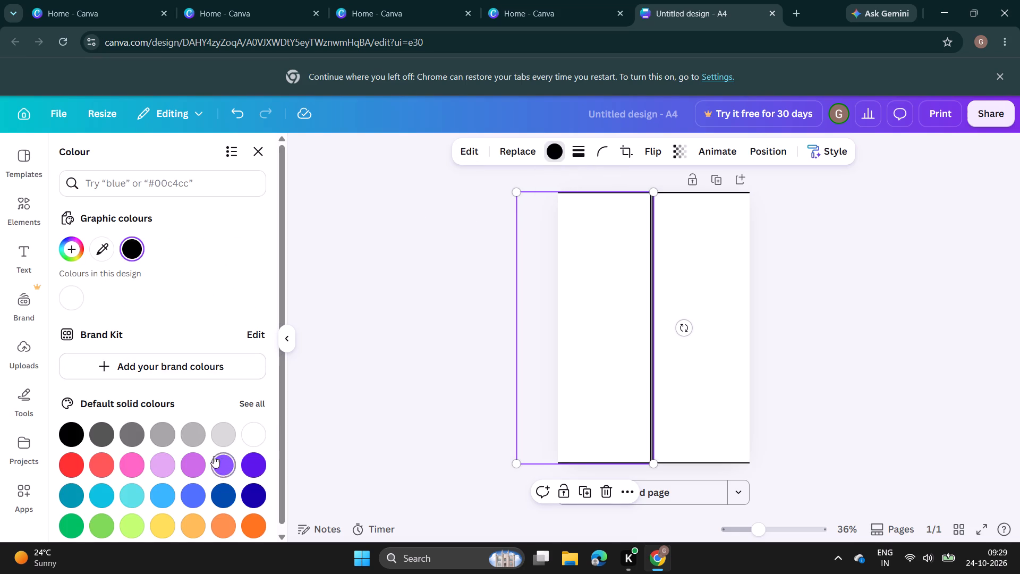
scroll(182, 464, down, 2)
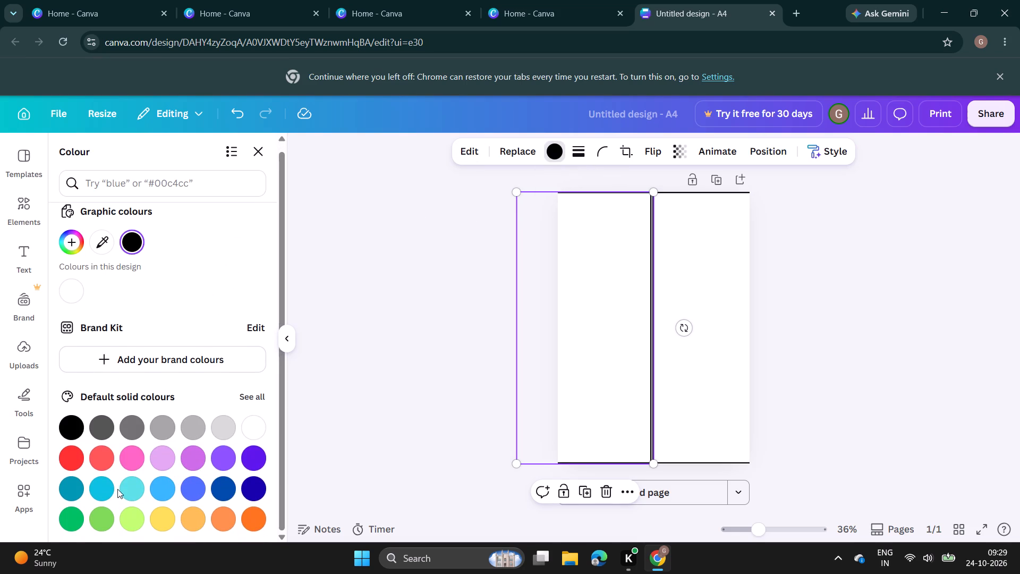
click(100, 450)
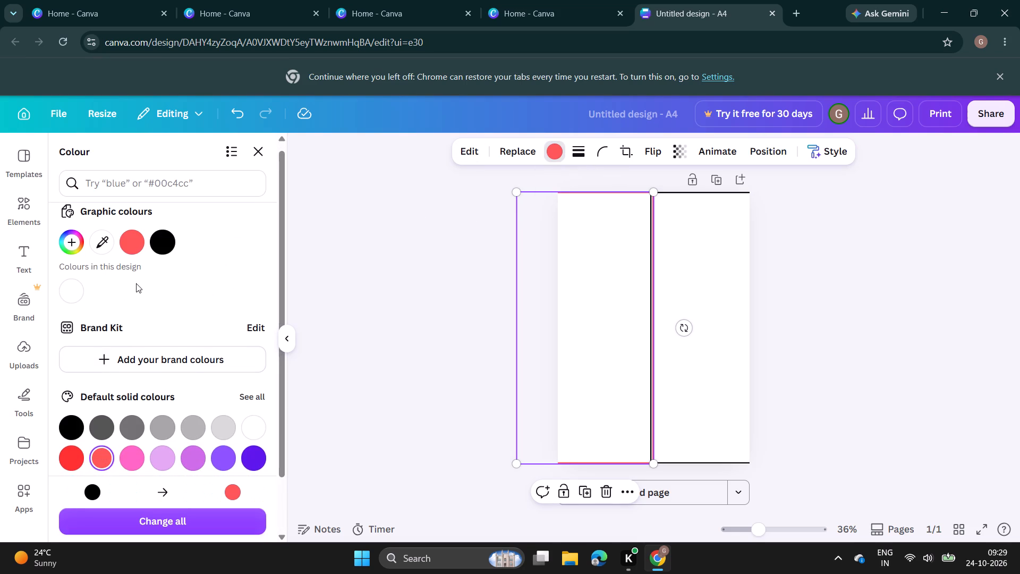
click(140, 235)
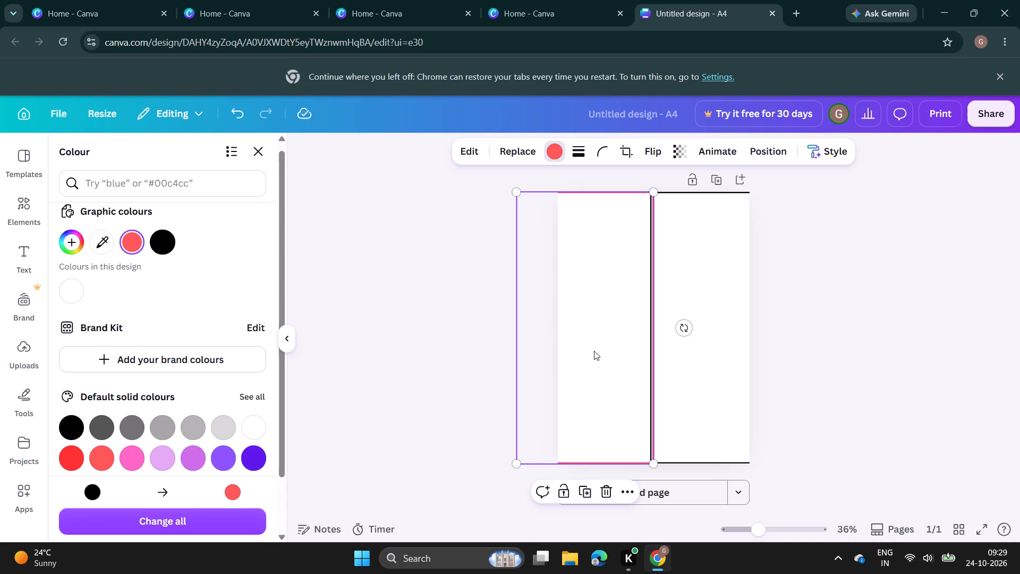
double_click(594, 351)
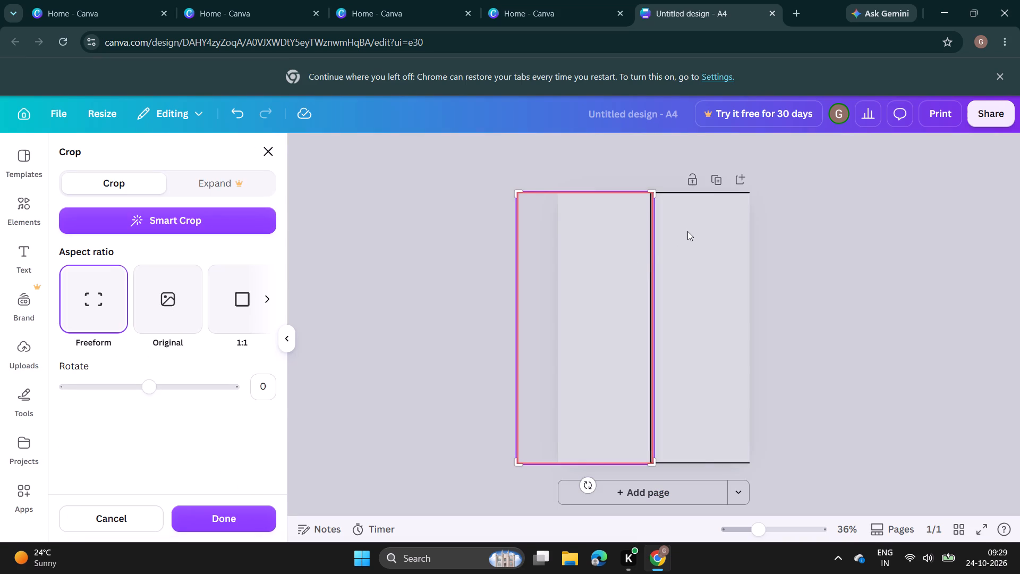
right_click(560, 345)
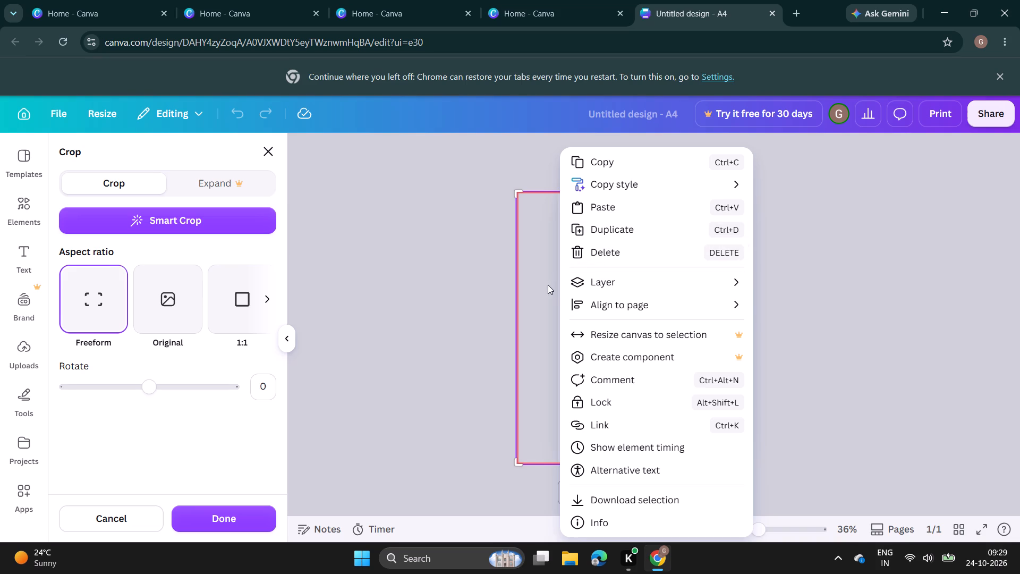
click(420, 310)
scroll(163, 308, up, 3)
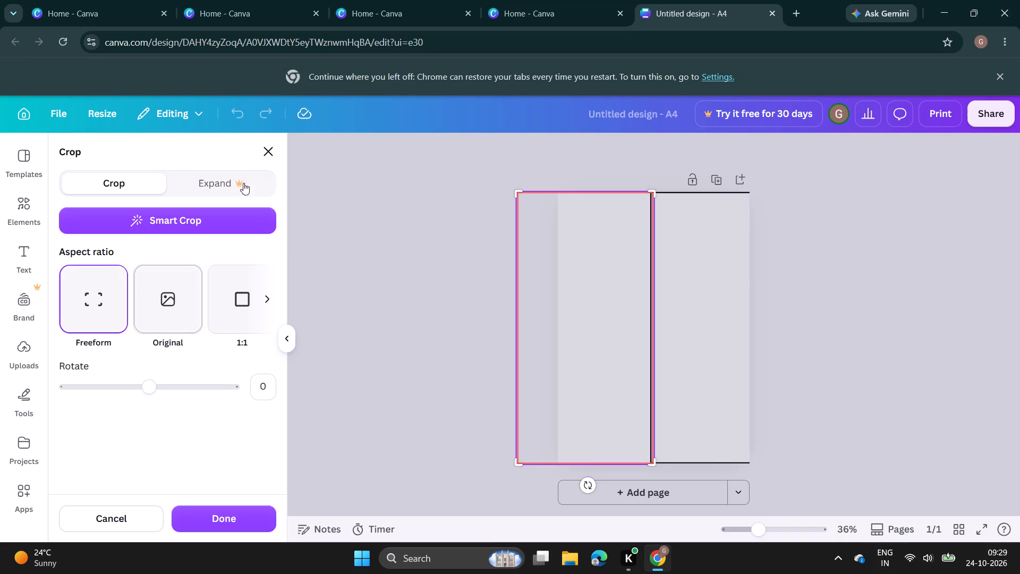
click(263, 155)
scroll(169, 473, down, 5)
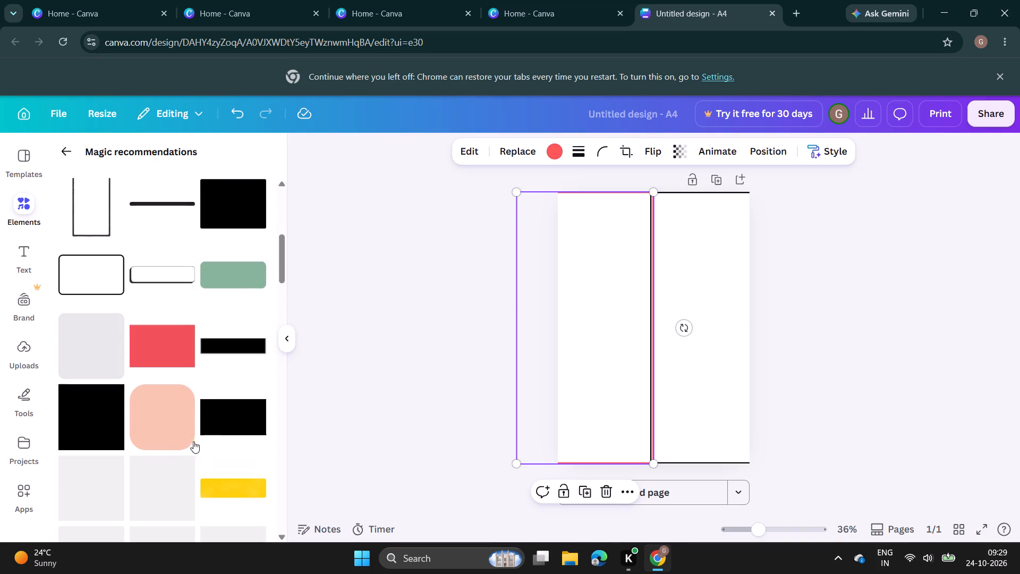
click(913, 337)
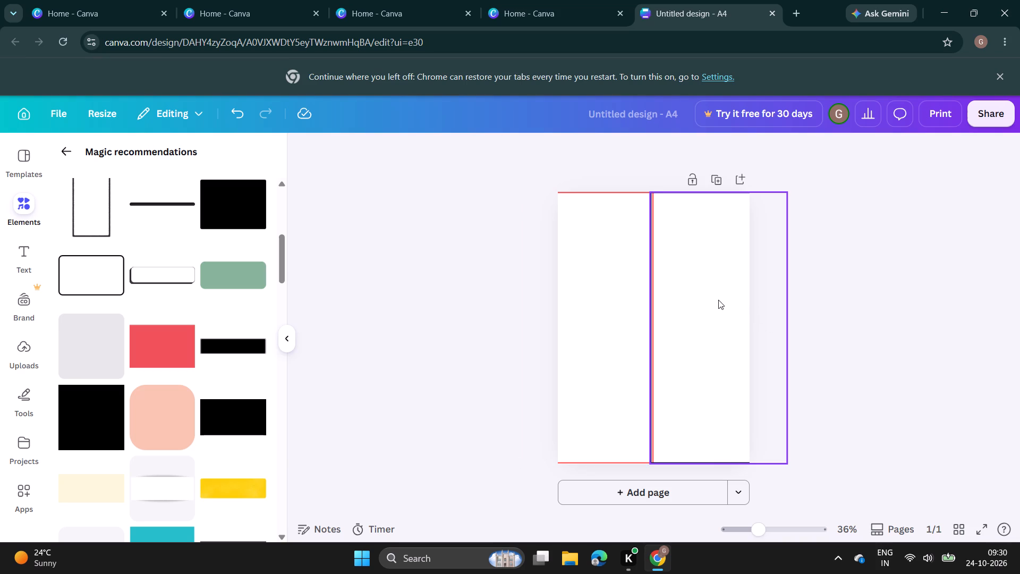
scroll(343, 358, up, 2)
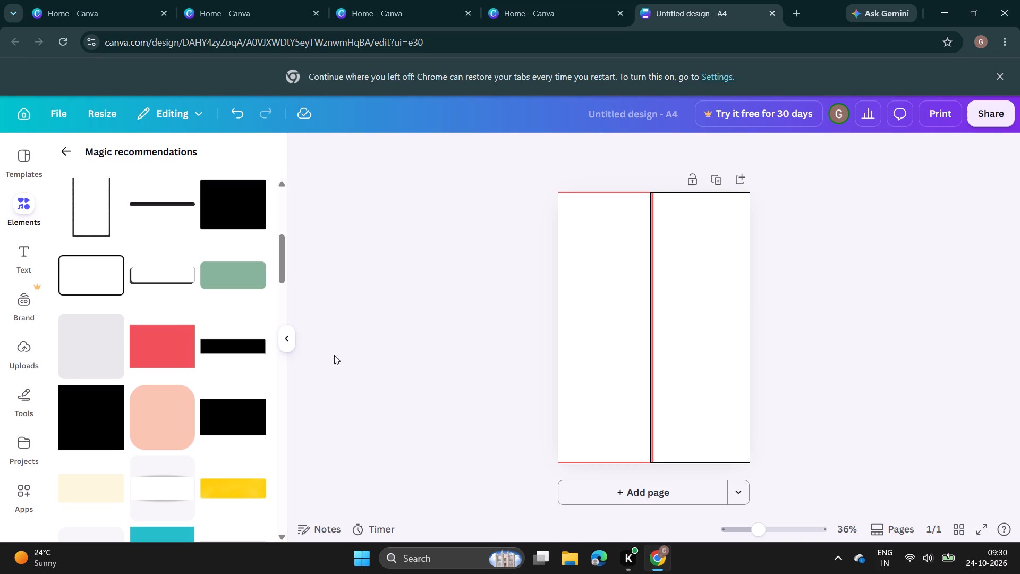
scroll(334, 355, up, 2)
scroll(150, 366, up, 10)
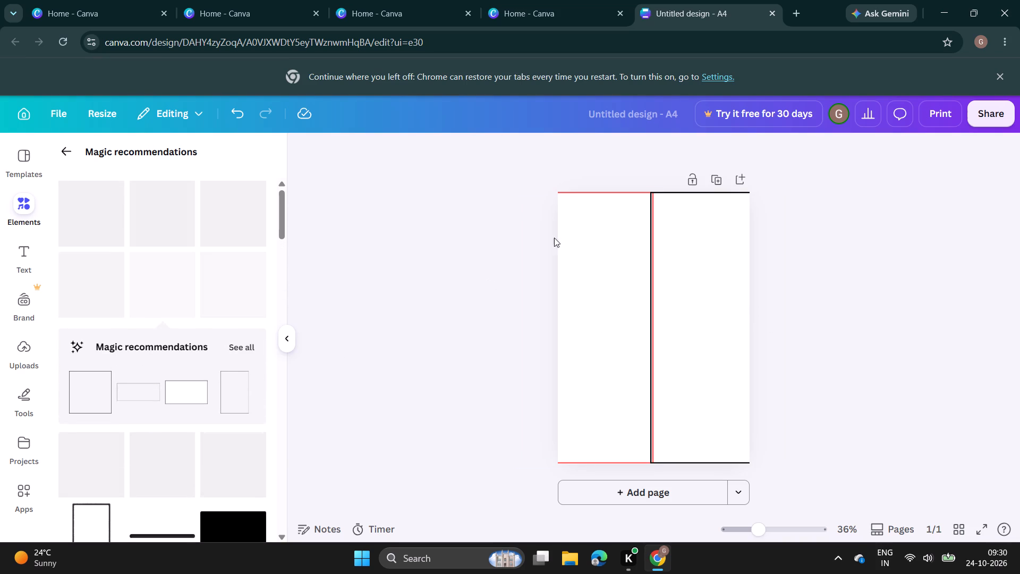
Examine the image editing and layer options available for the black-outlined rectangle on the page's right half.
click(690, 298)
click(469, 149)
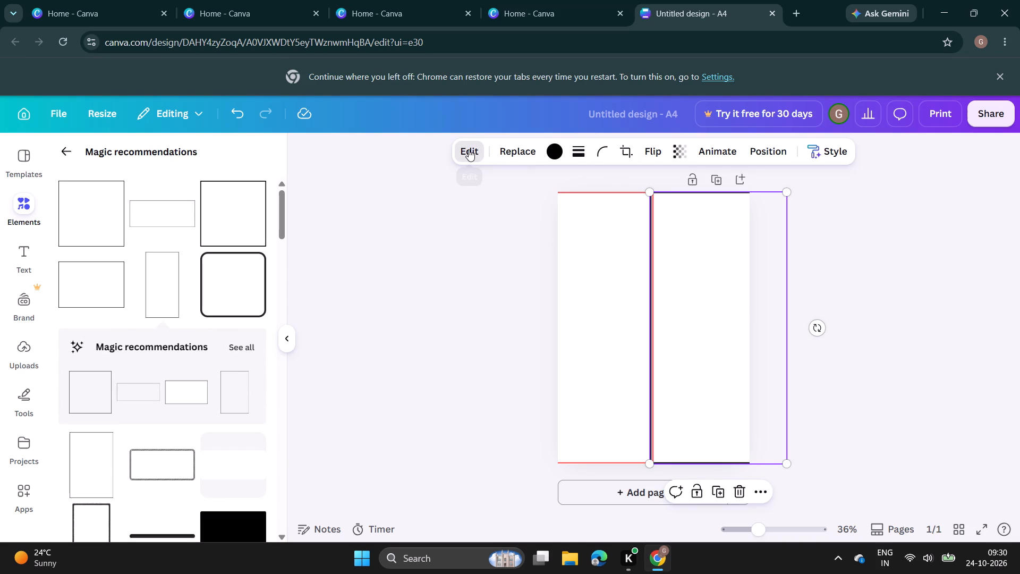
scroll(240, 375, down, 4)
scroll(189, 392, up, 4)
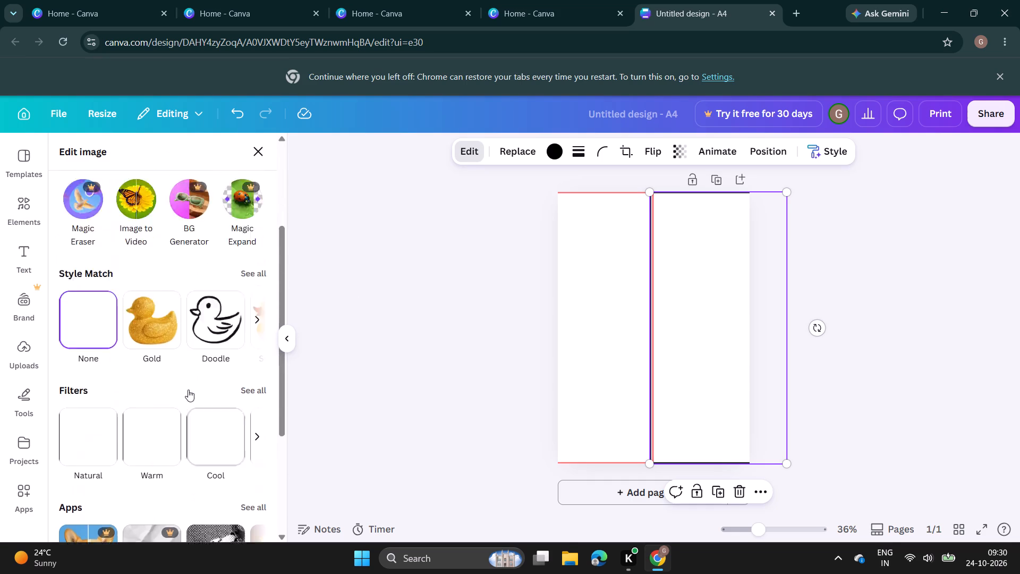
scroll(188, 388, up, 4)
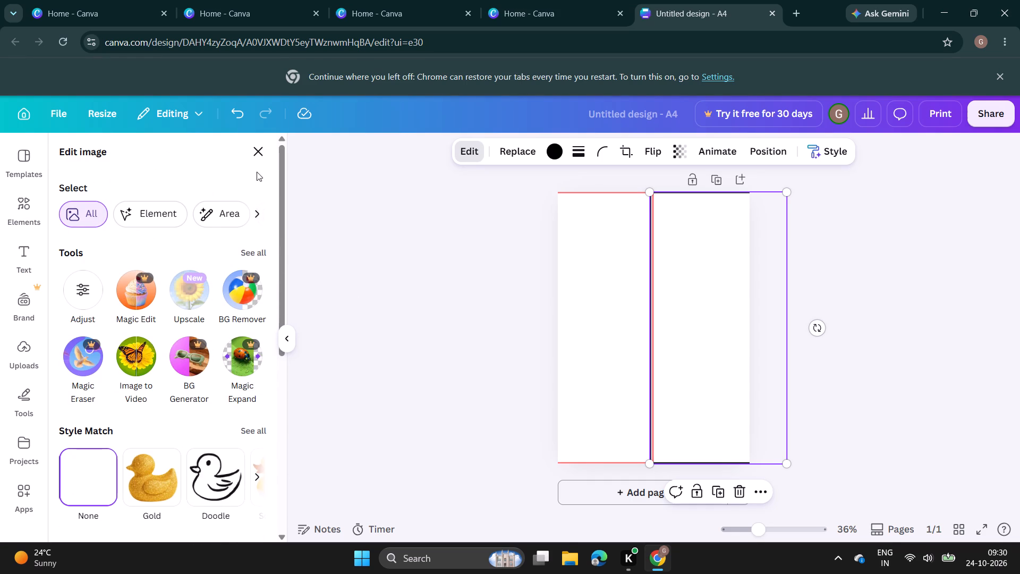
click(259, 147)
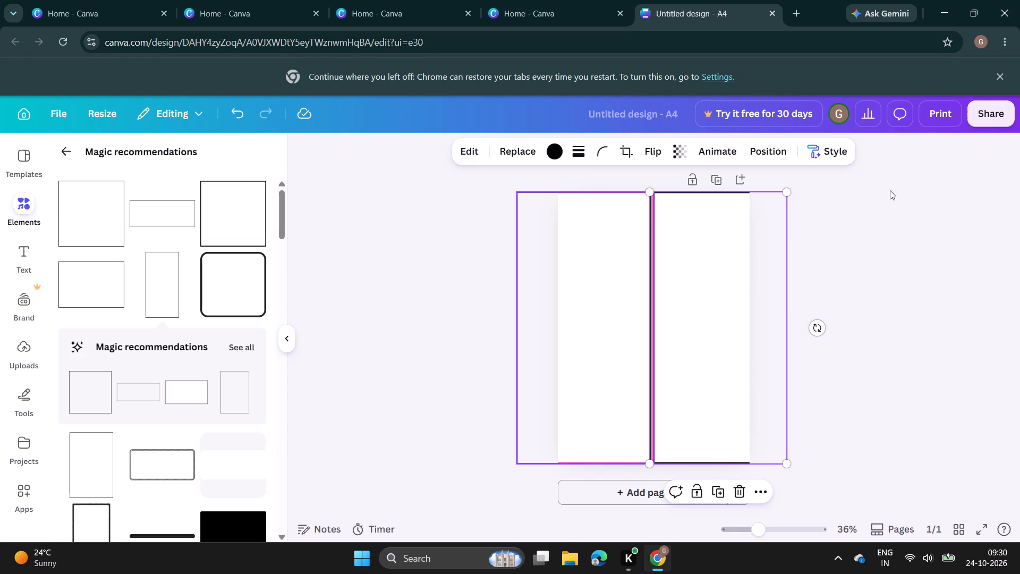
click(469, 151)
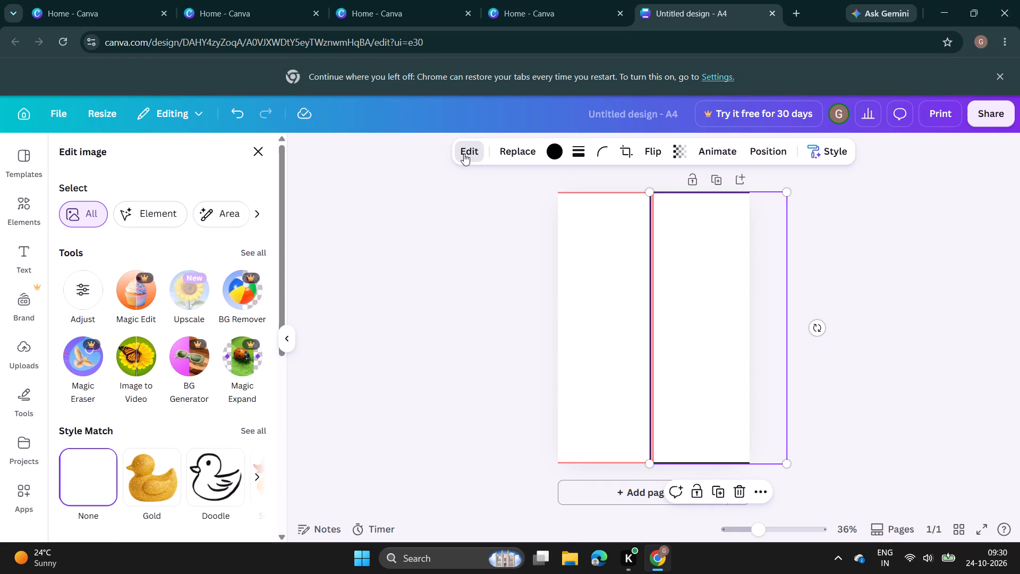
right_click(693, 286)
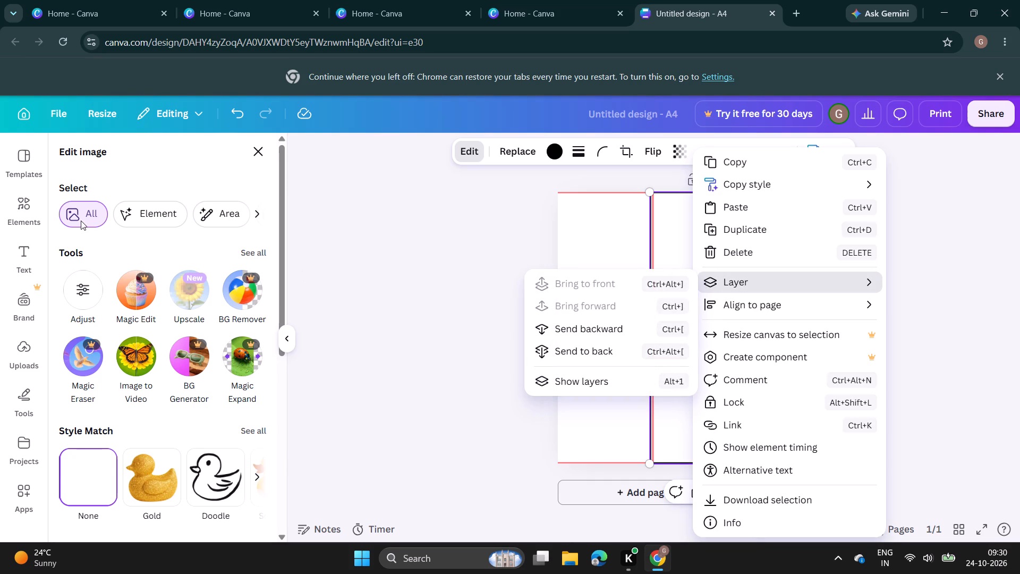
Go back from the magic recommendations to the top level of the elements library with its search and categories.
click(19, 210)
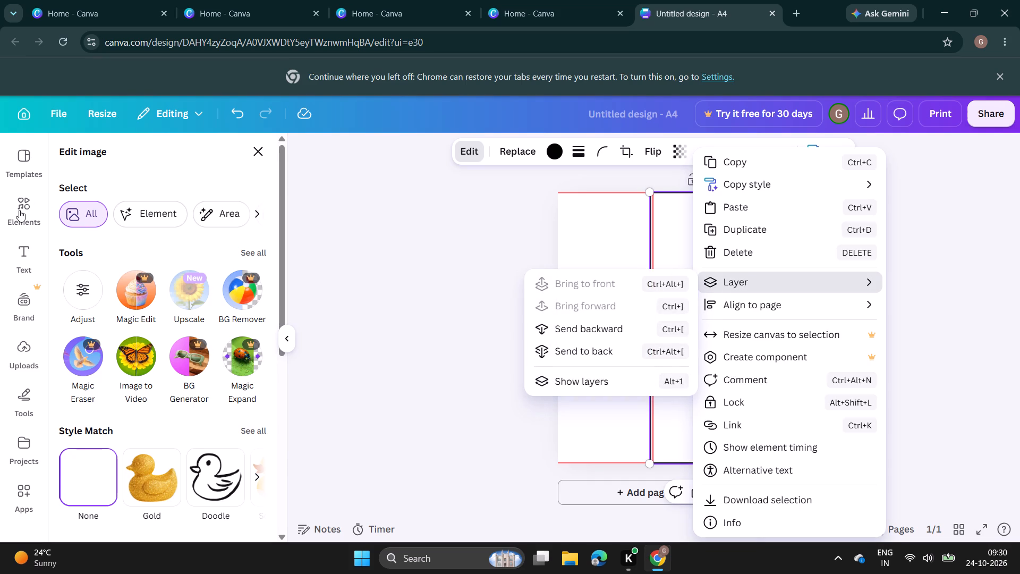
click(19, 210)
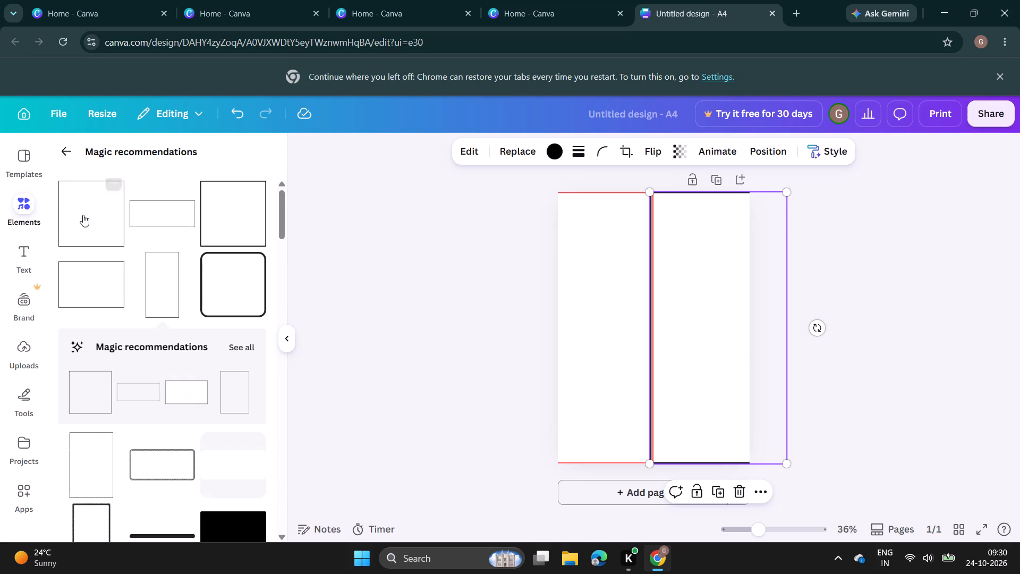
click(69, 151)
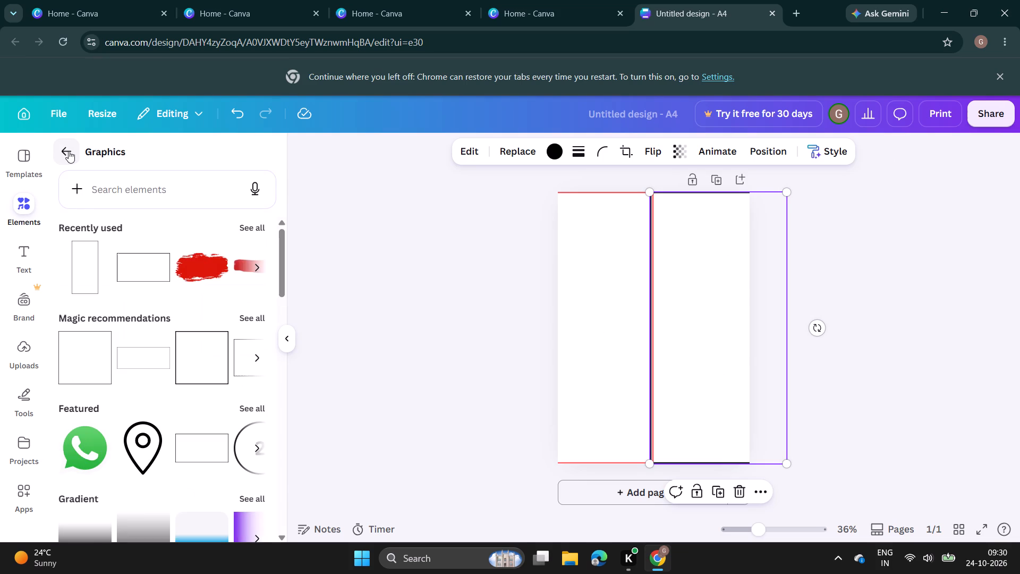
click(69, 151)
click(69, 151)
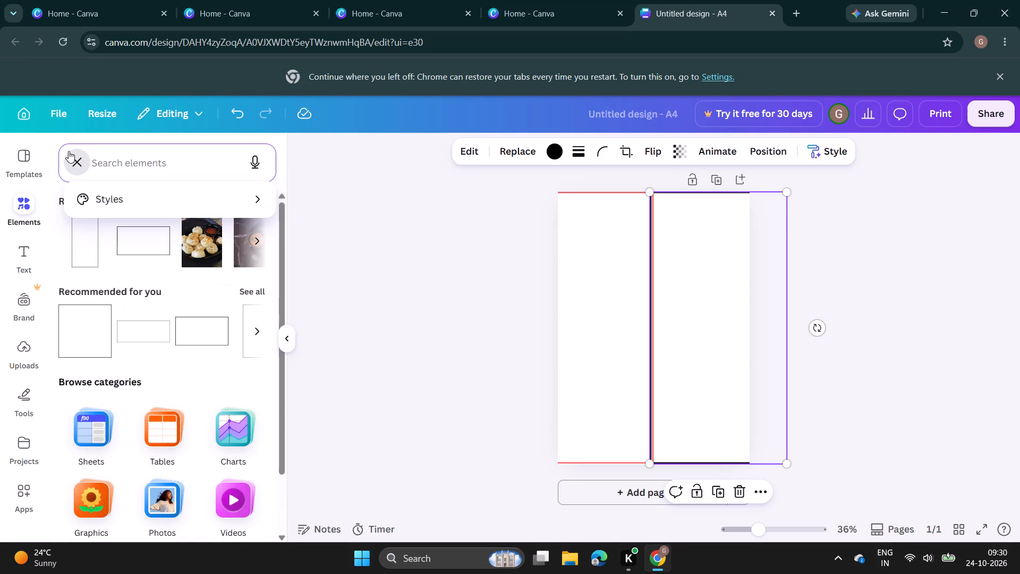
scroll(134, 331, up, 3)
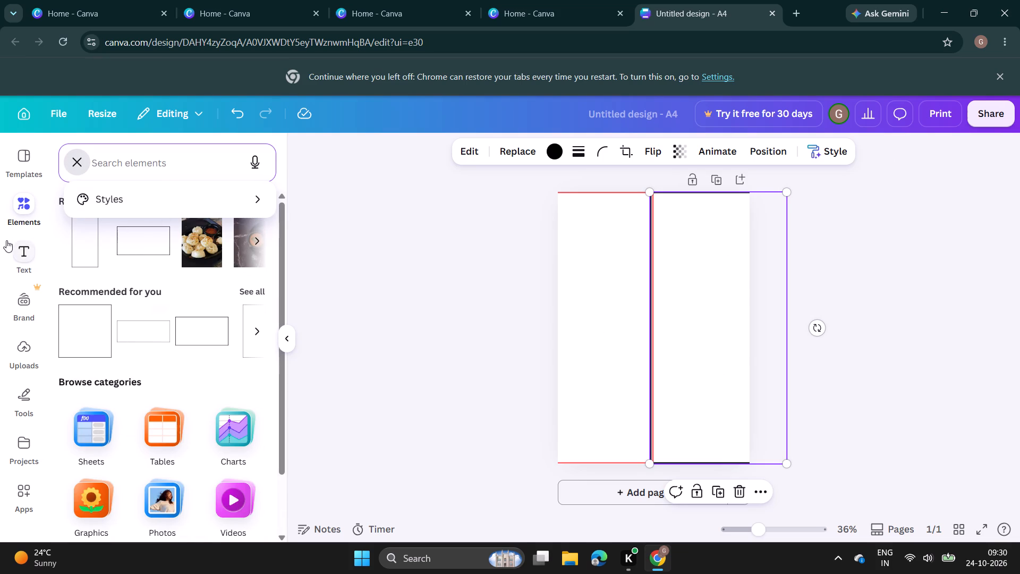
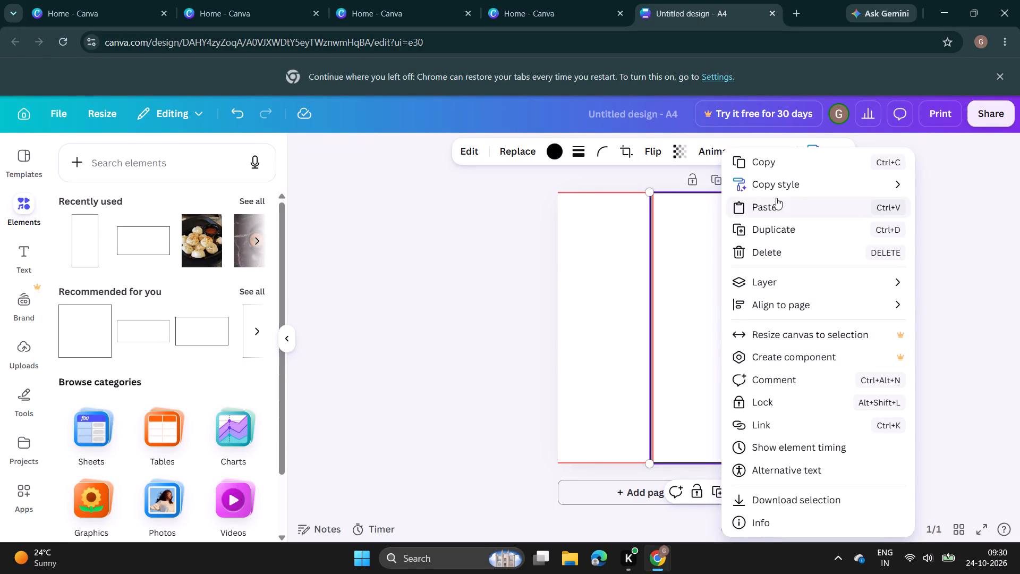
Change the right-hand rectangle's outline colour to yellow from the default solid colours.
click(508, 204)
click(475, 151)
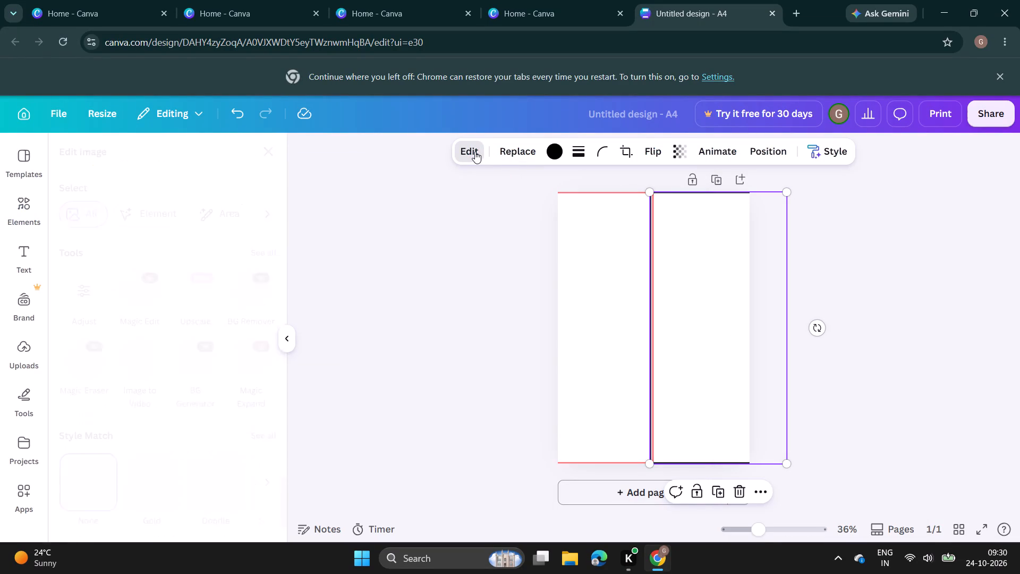
click(554, 150)
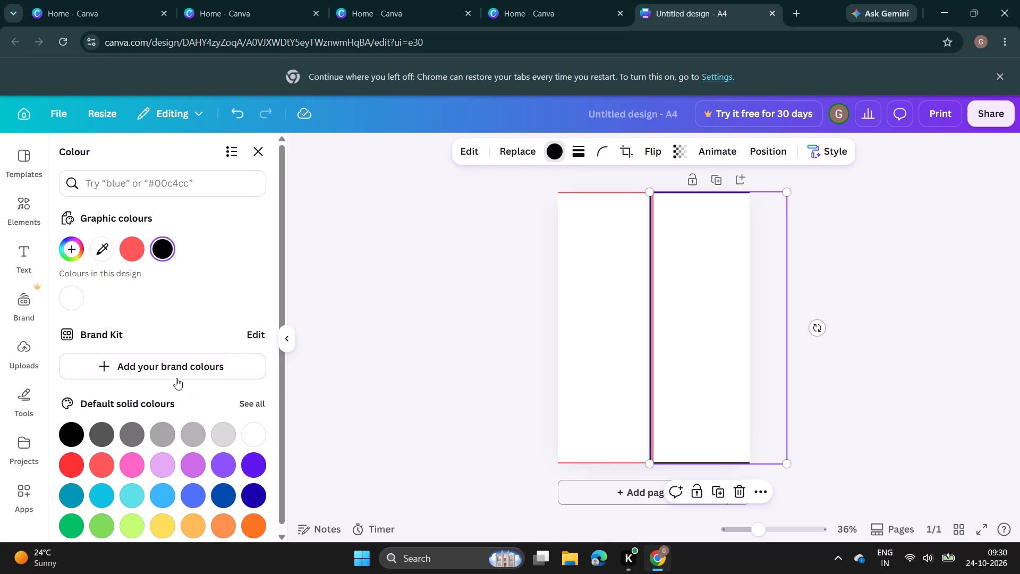
click(132, 249)
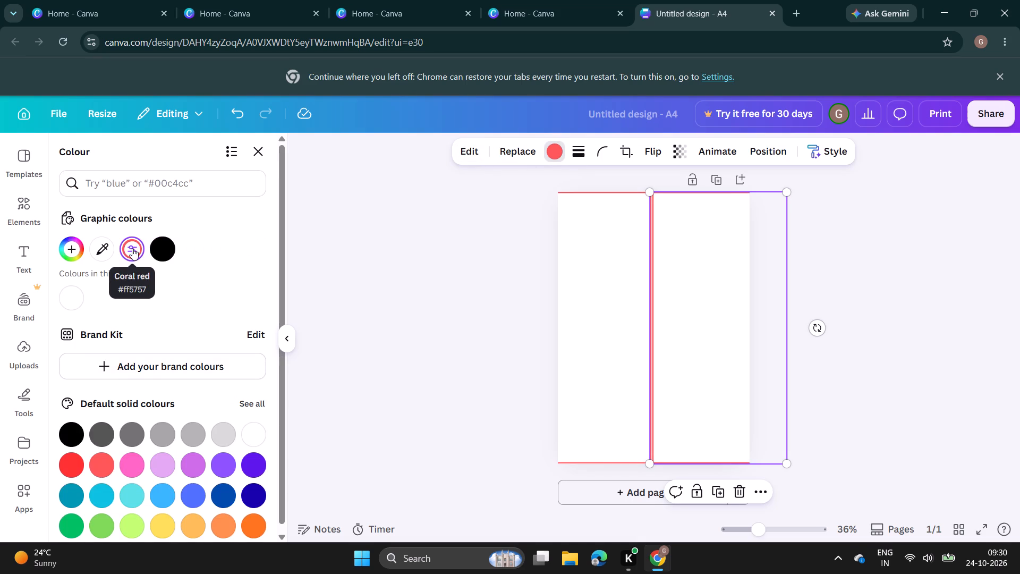
click(165, 520)
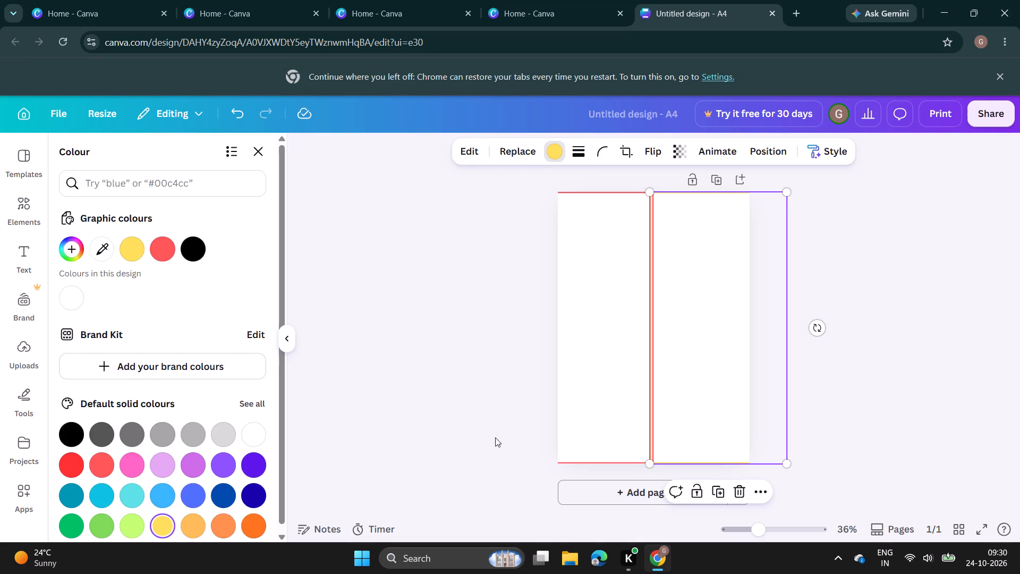
click(447, 417)
click(912, 321)
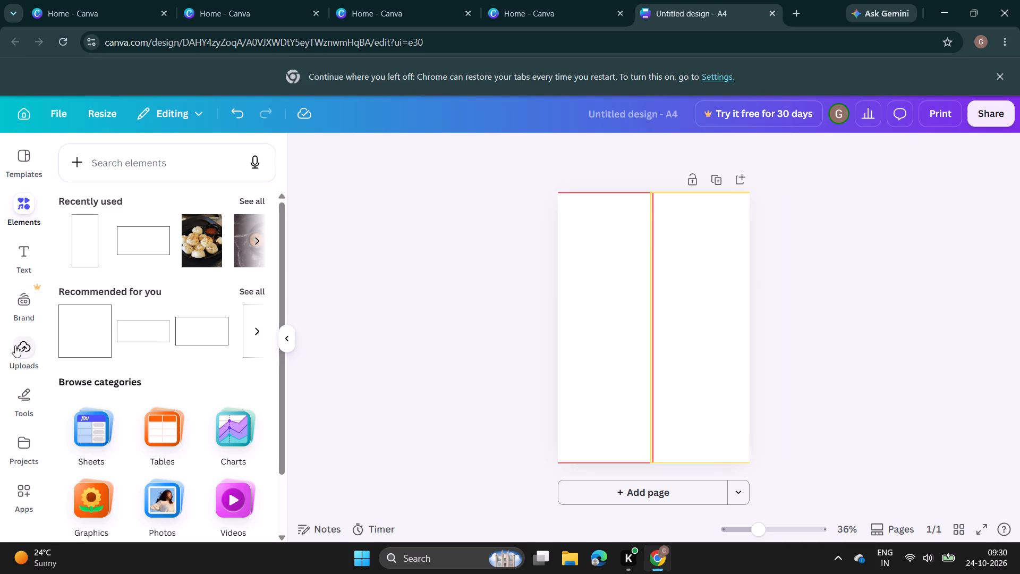
Look through the apps, text styles, elements, brand kit and projects for a way to fill the rectangles with colour.
click(20, 492)
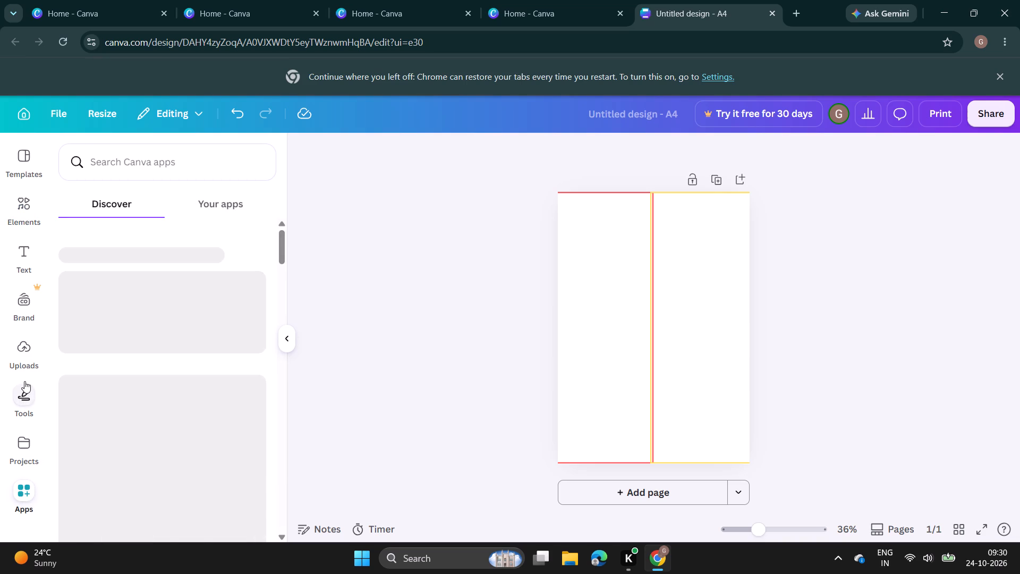
click(40, 271)
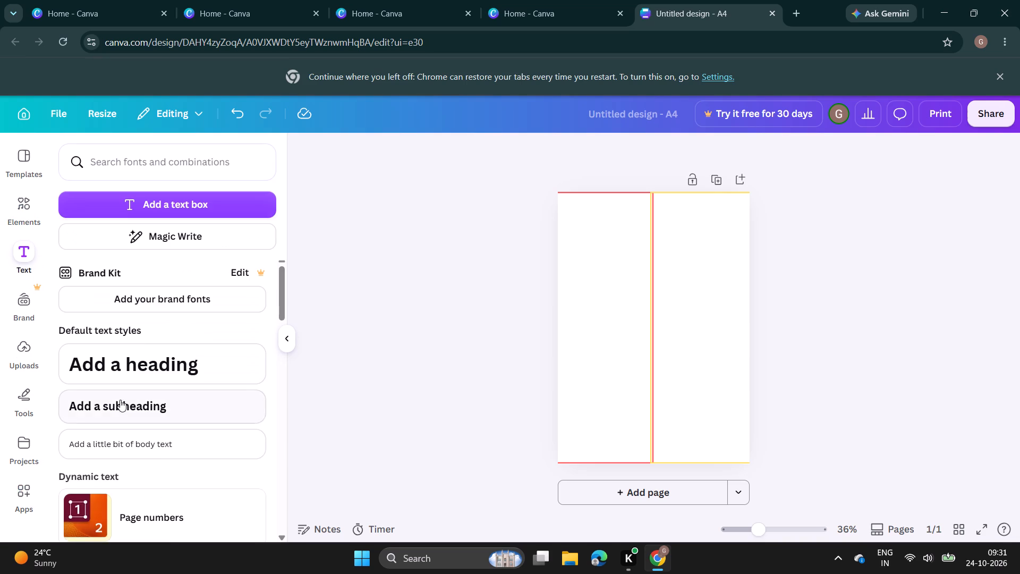
scroll(120, 400, down, 12)
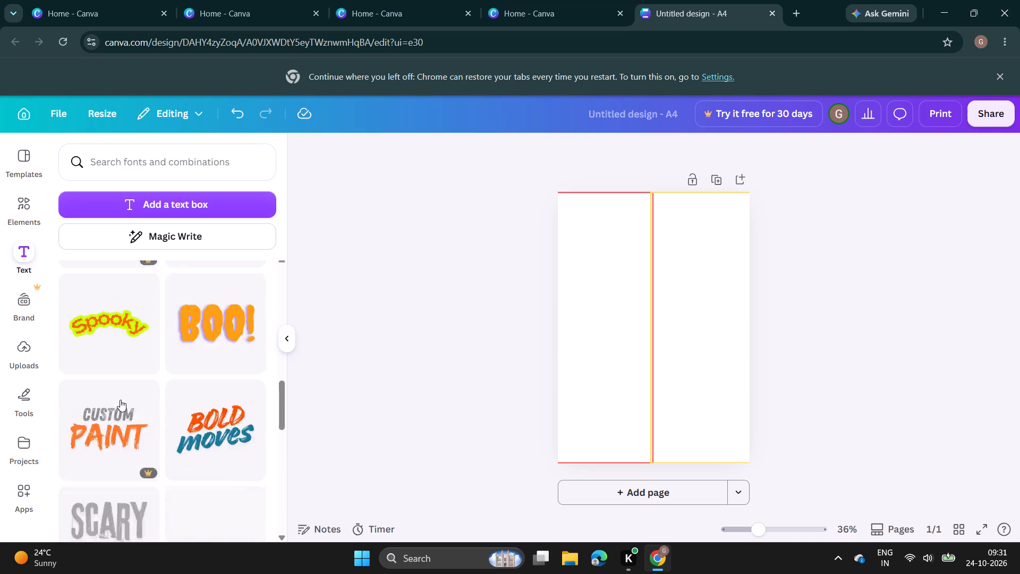
scroll(121, 400, down, 9)
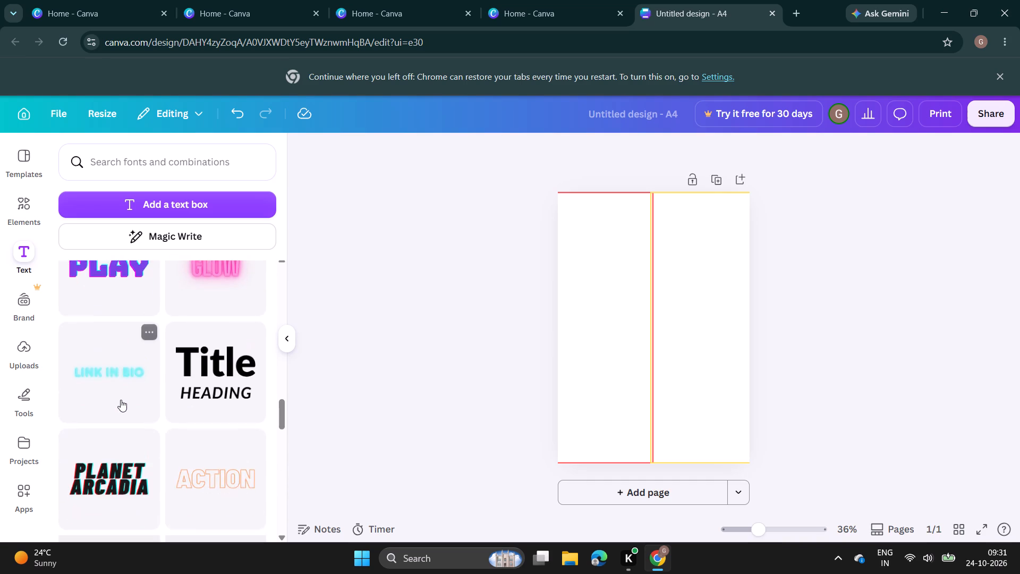
scroll(121, 400, up, 13)
scroll(164, 280, up, 12)
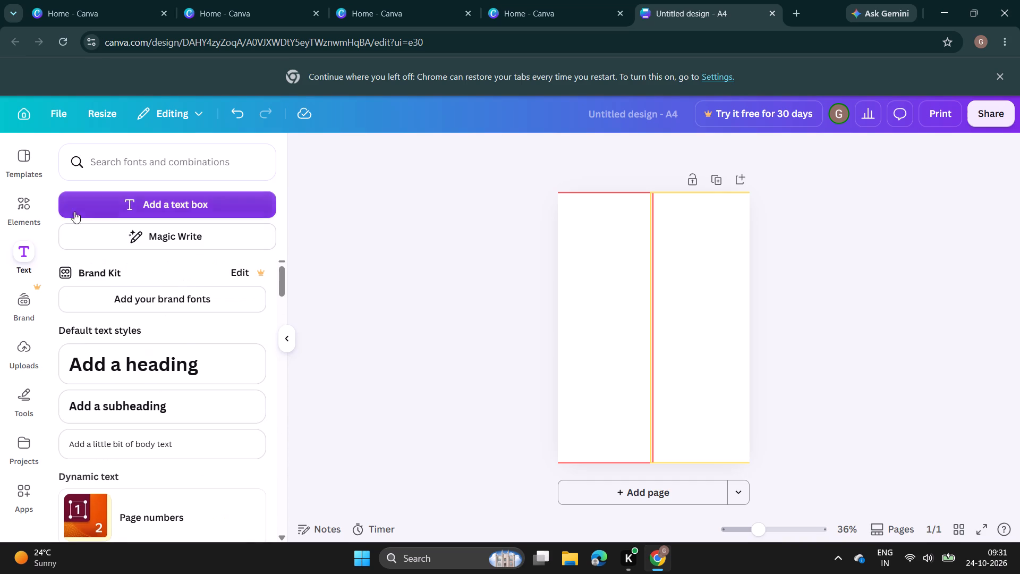
click(20, 213)
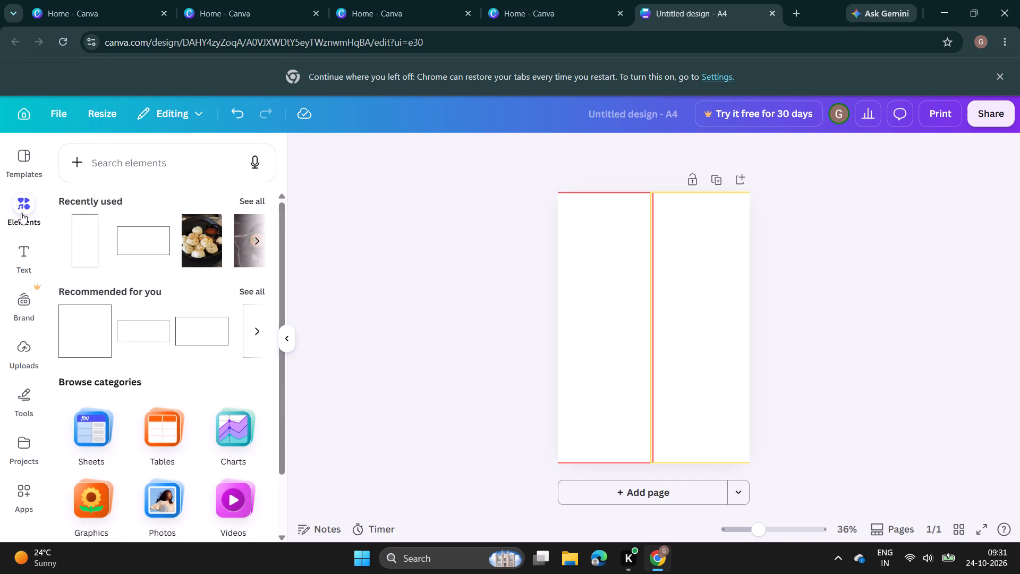
scroll(21, 213, down, 3)
scroll(188, 279, down, 4)
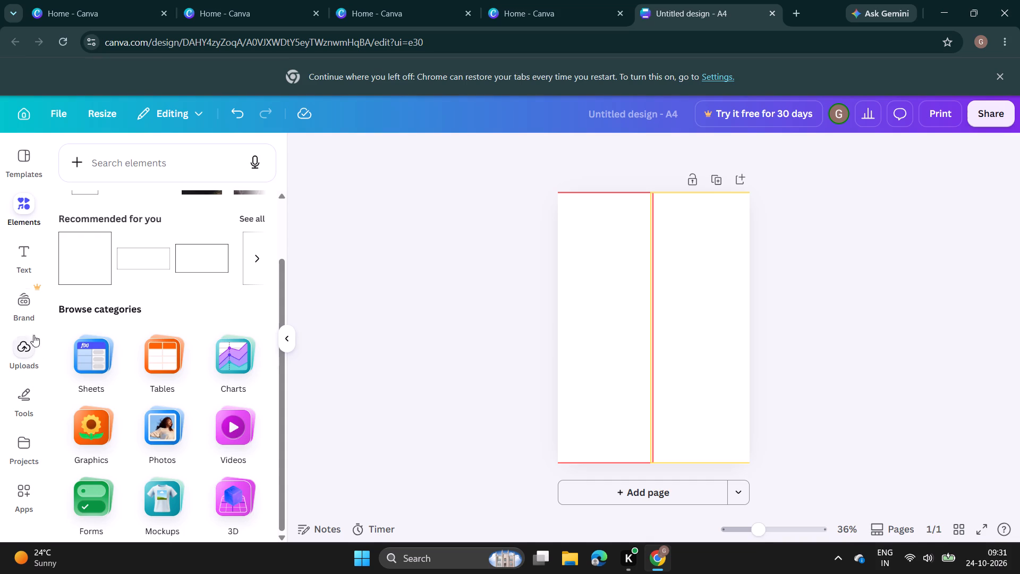
click(28, 313)
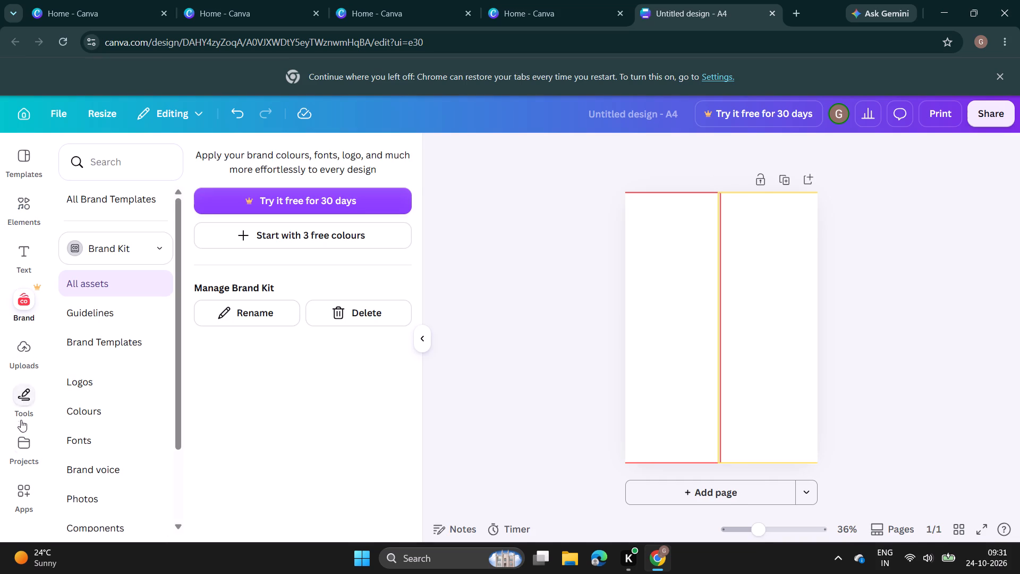
click(20, 441)
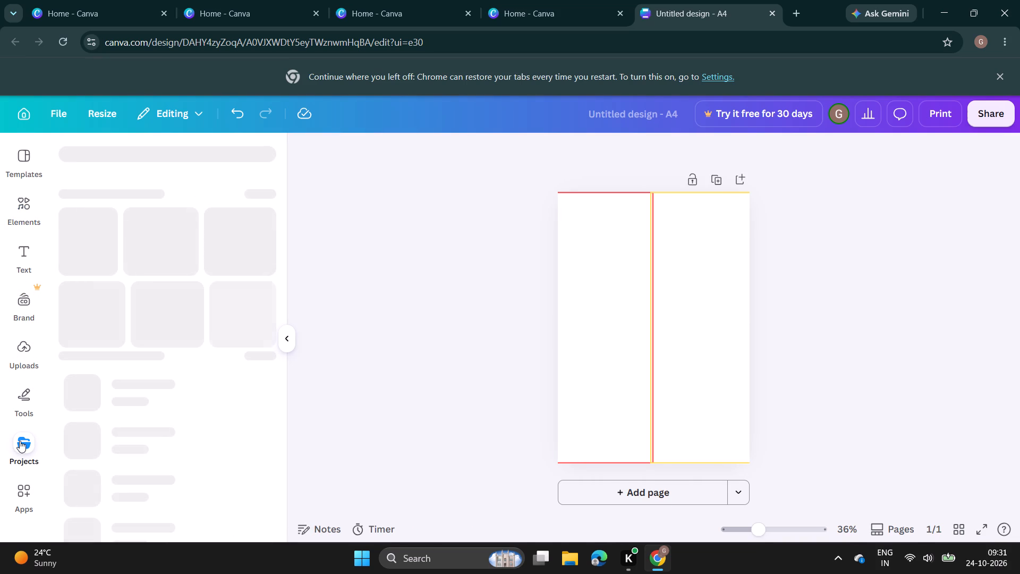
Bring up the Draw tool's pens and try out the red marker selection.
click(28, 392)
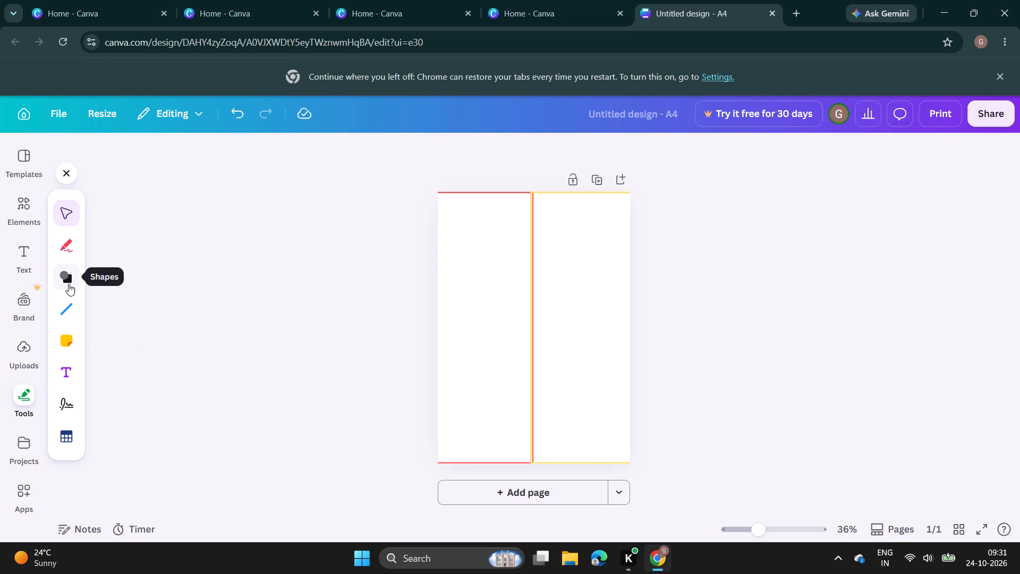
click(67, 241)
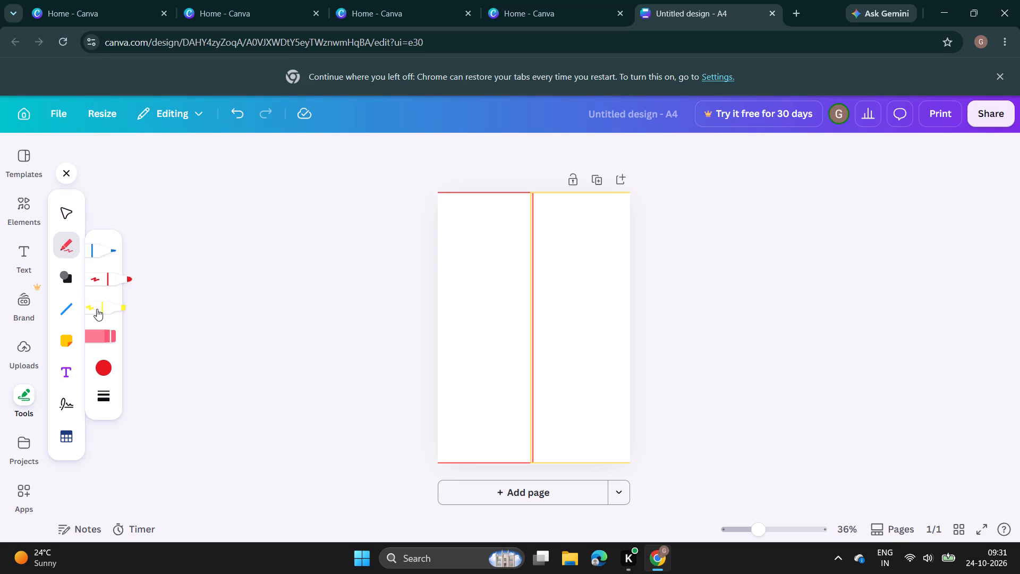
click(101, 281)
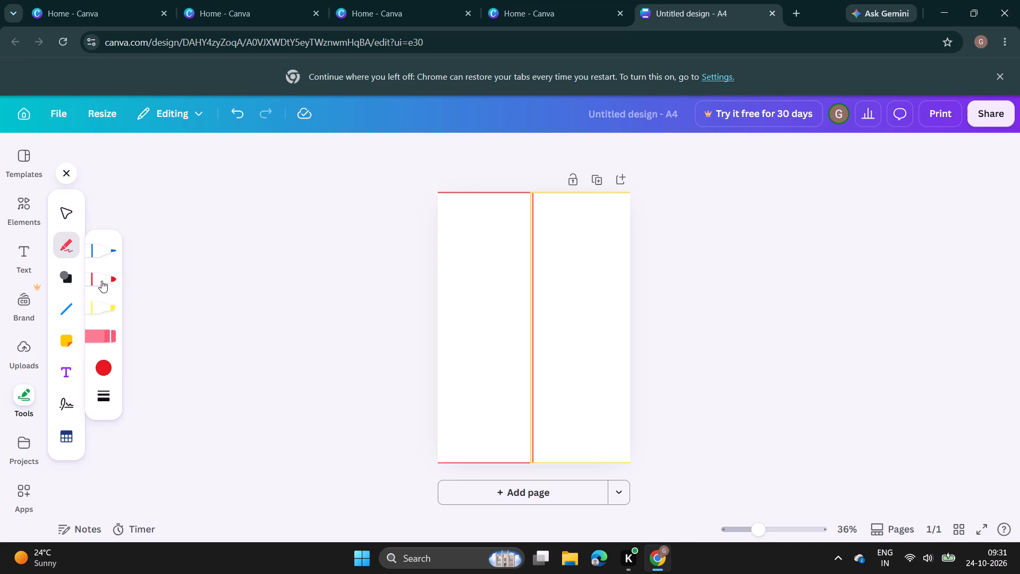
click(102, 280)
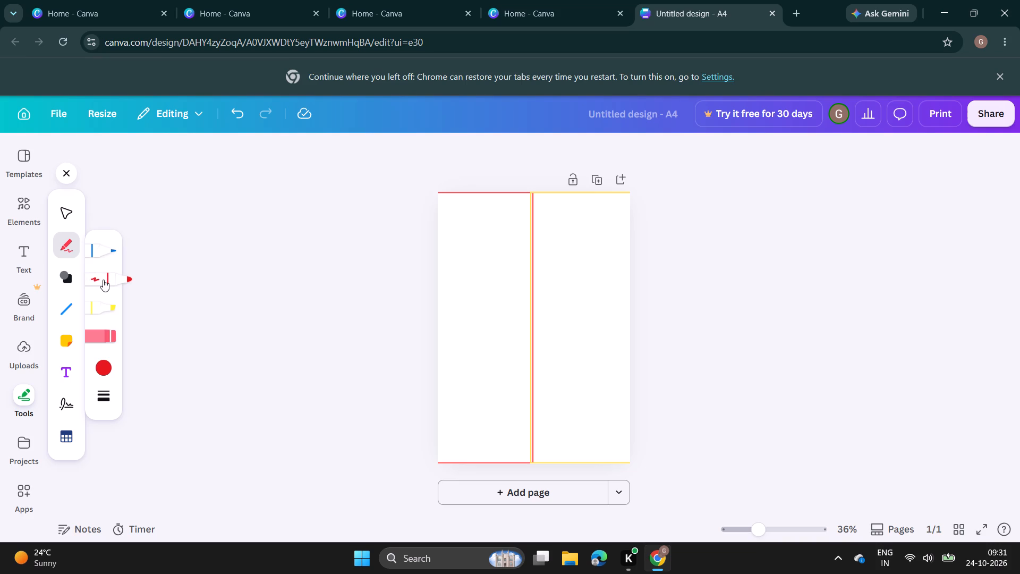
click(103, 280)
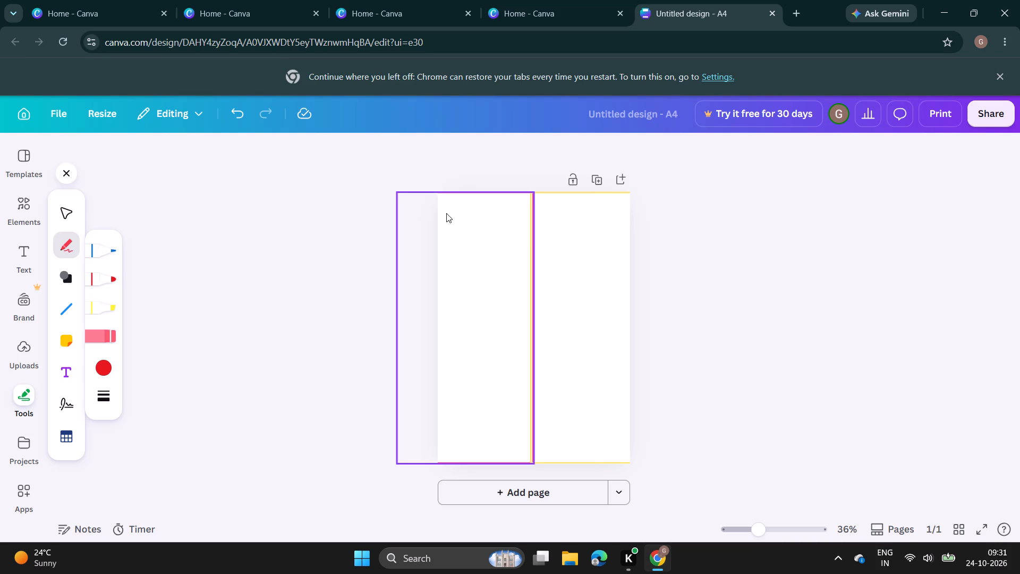
Shift the left rectangle slightly left so that its inner edge meets the right rectangle's edge.
click(443, 221)
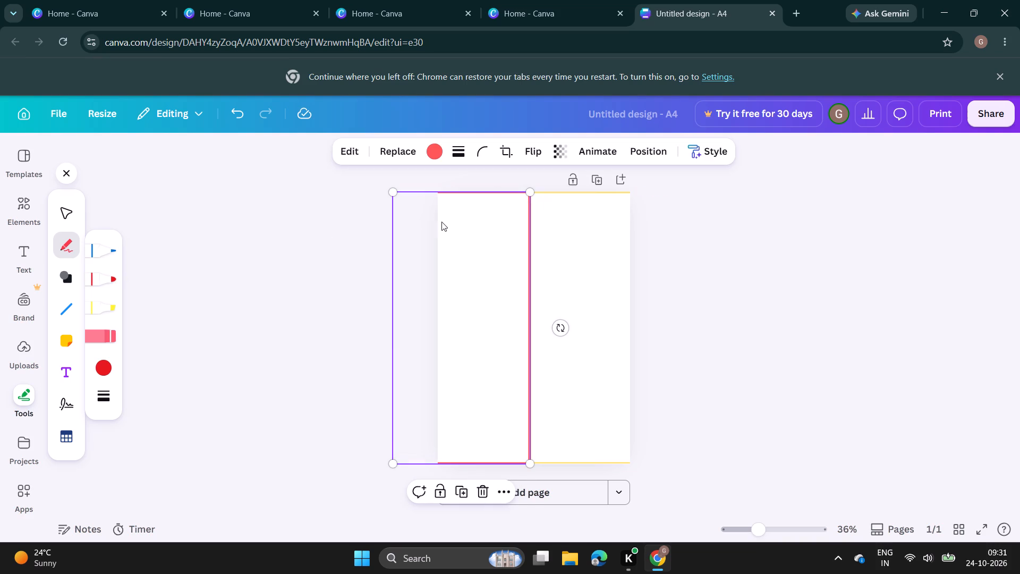
click(300, 312)
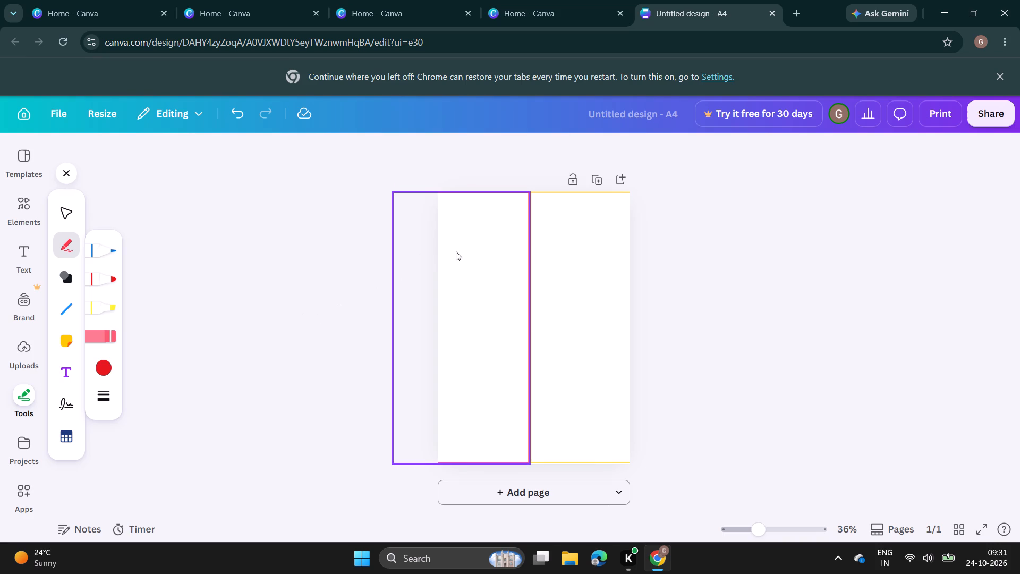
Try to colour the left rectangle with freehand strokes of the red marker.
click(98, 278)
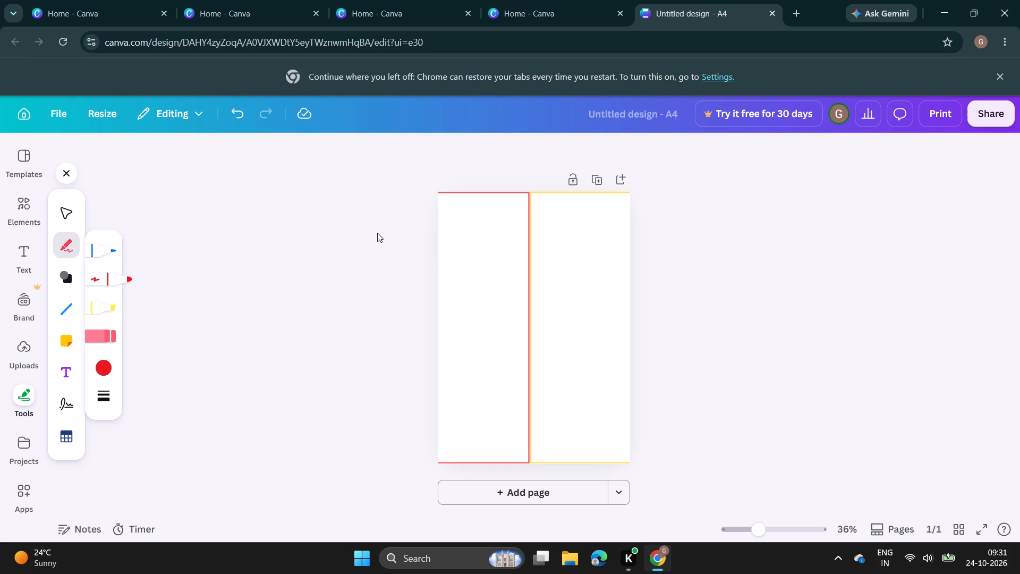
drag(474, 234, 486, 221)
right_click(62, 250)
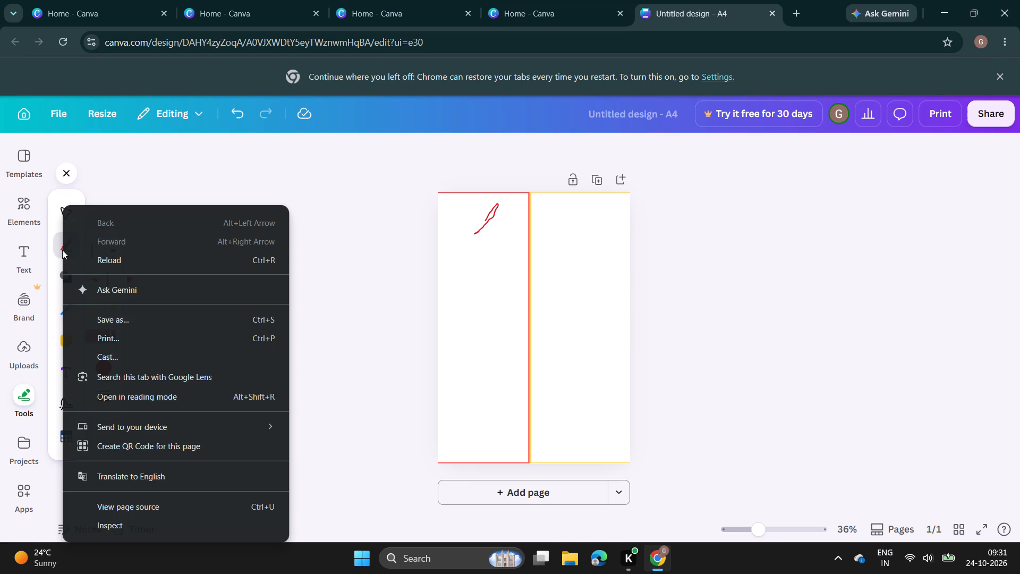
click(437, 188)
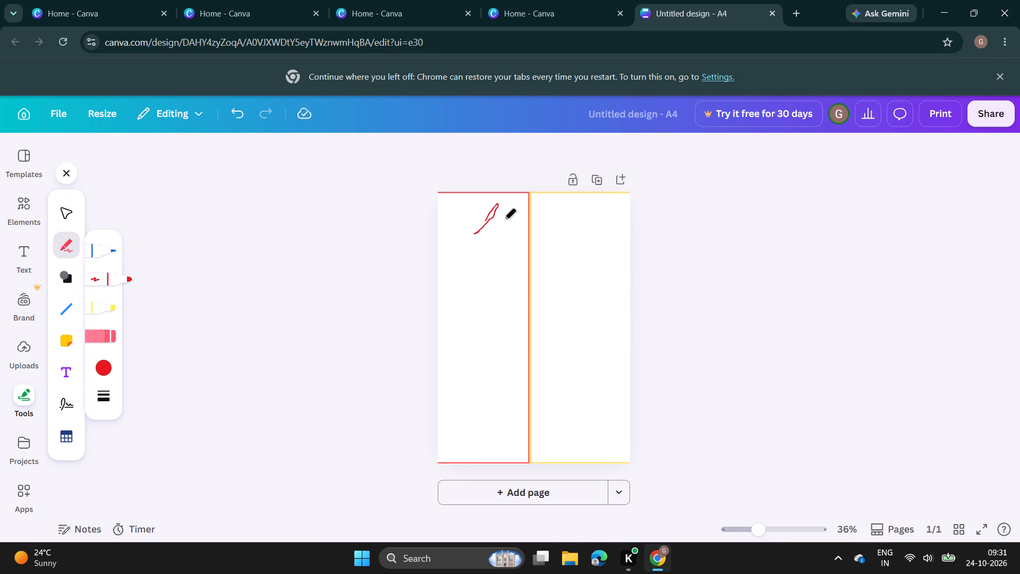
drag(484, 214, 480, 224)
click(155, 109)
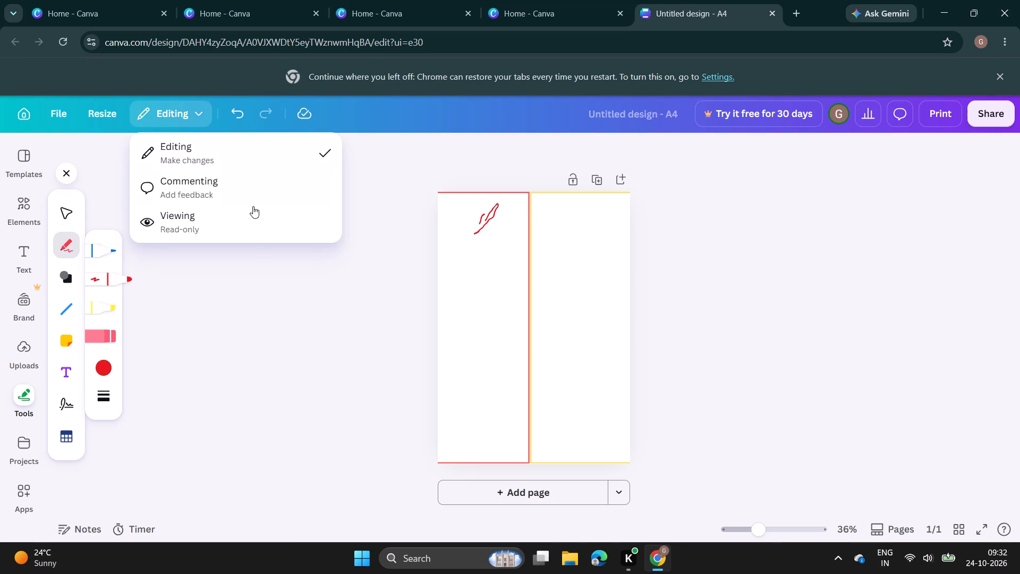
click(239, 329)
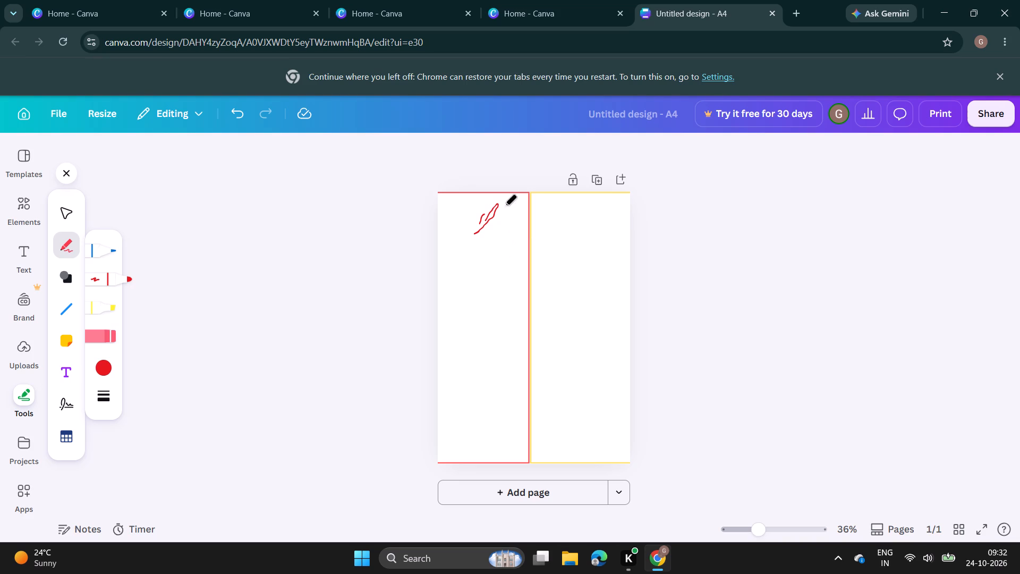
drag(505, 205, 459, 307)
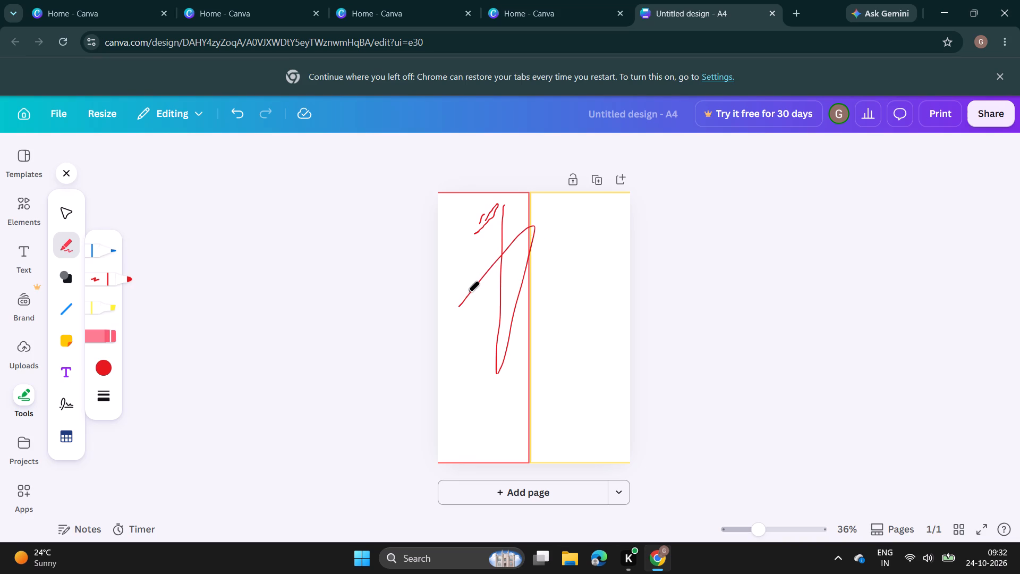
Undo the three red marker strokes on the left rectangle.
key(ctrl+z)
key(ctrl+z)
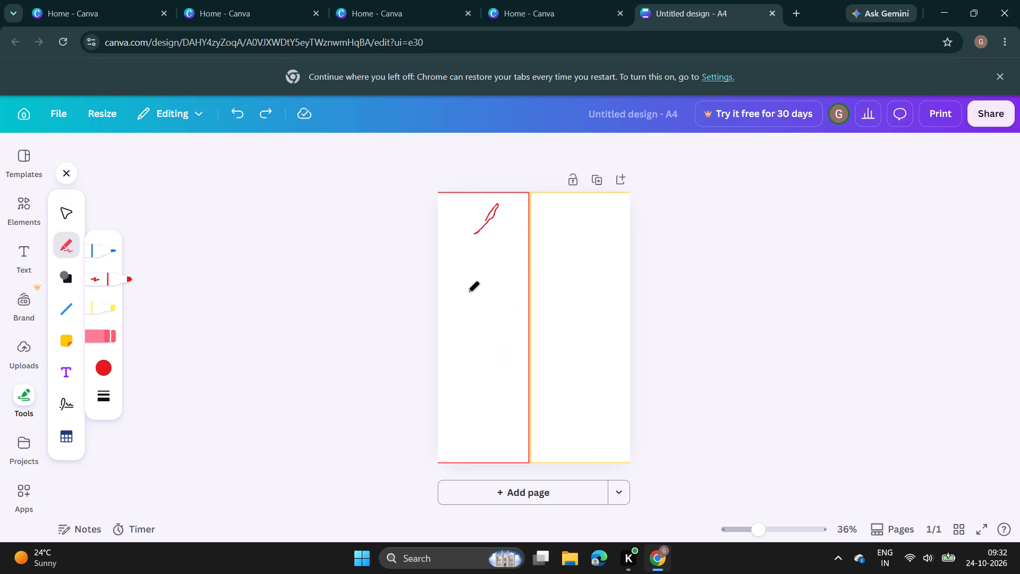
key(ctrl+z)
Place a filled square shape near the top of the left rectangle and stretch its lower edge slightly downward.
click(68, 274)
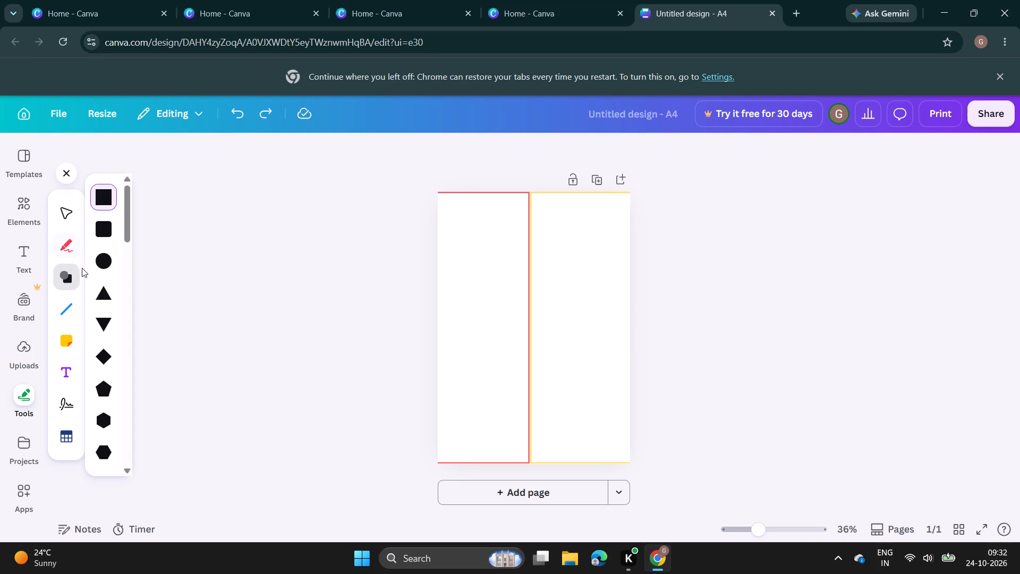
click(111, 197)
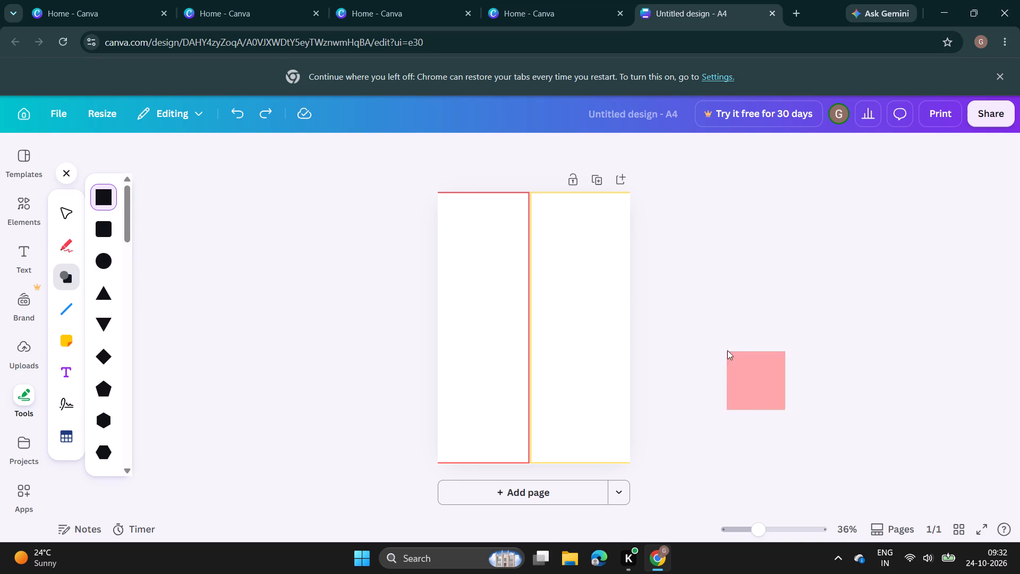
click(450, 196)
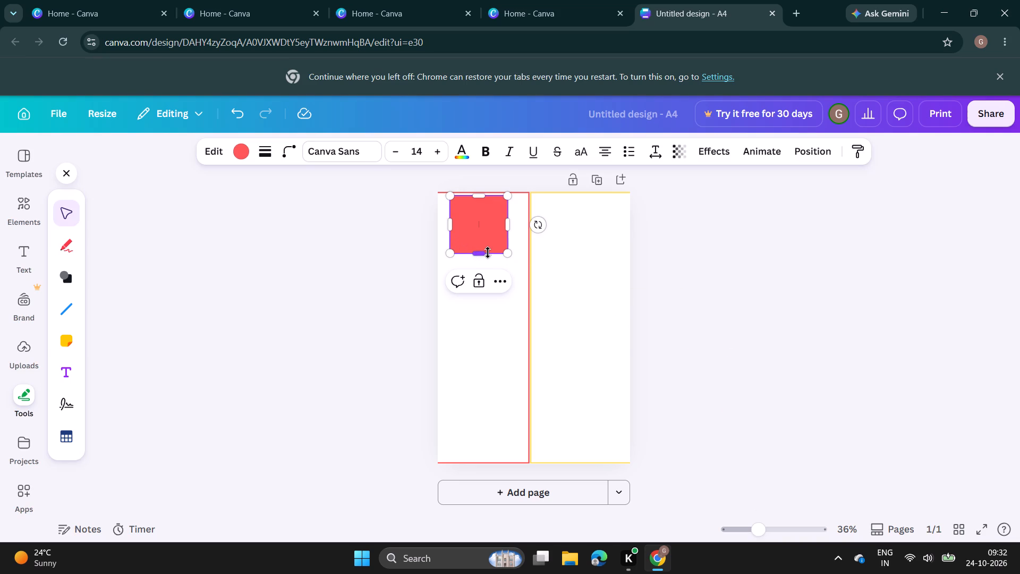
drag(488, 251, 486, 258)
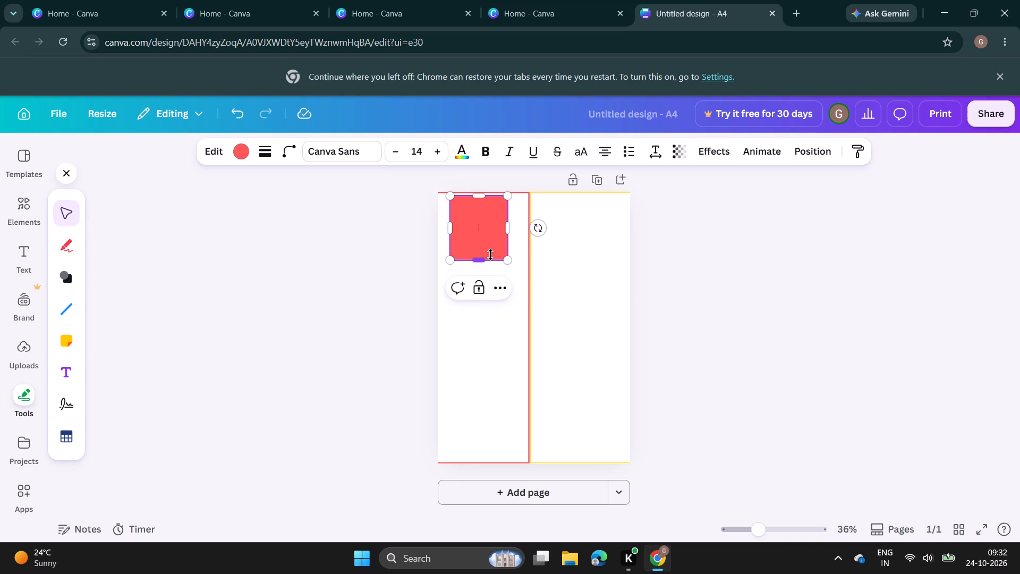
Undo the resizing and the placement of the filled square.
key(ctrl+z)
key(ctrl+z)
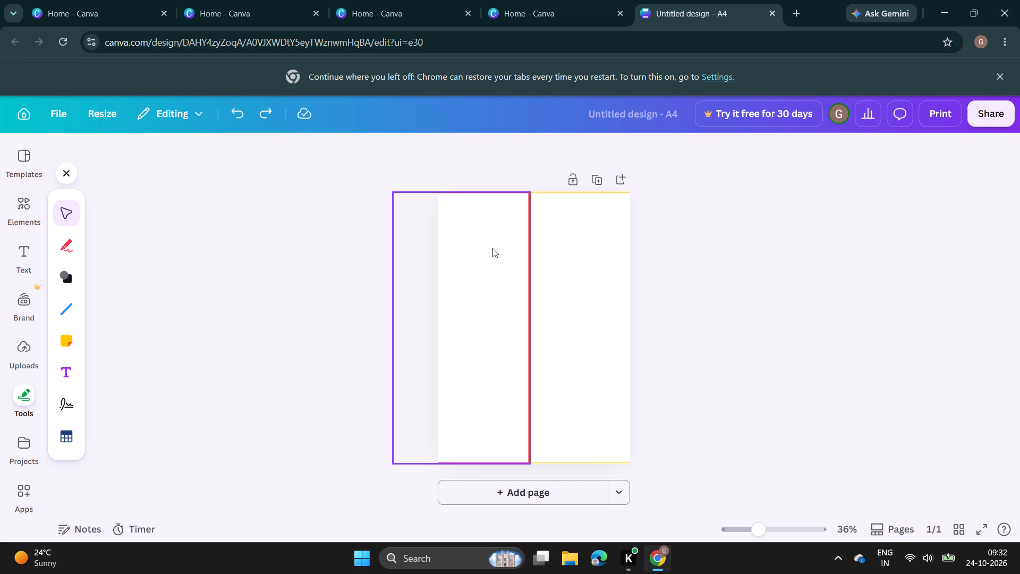
Restore the undone filled red square and stretch its edges until it covers the whole left rectangle.
key(ctrl+y)
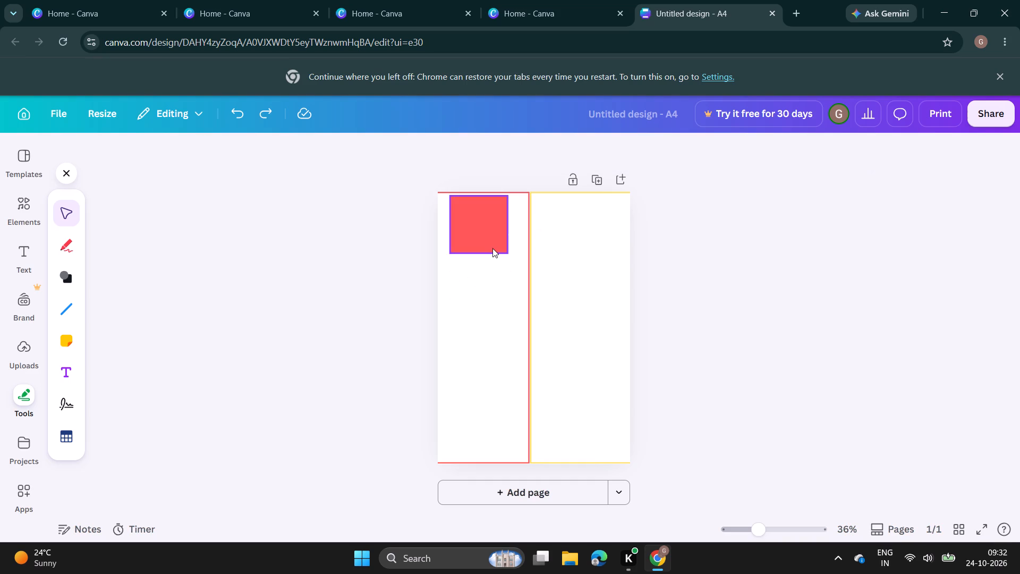
click(491, 232)
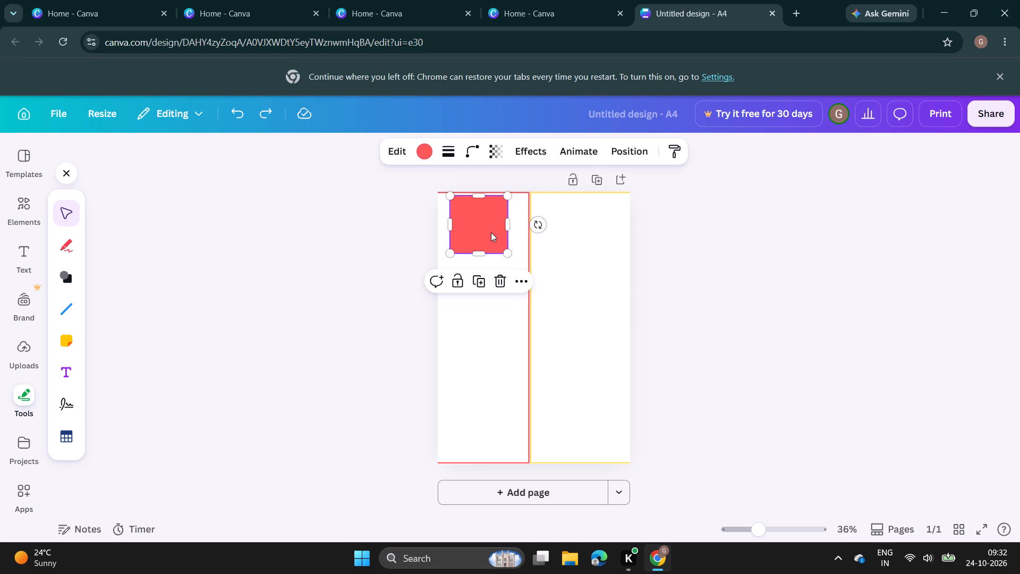
drag(483, 254, 500, 453)
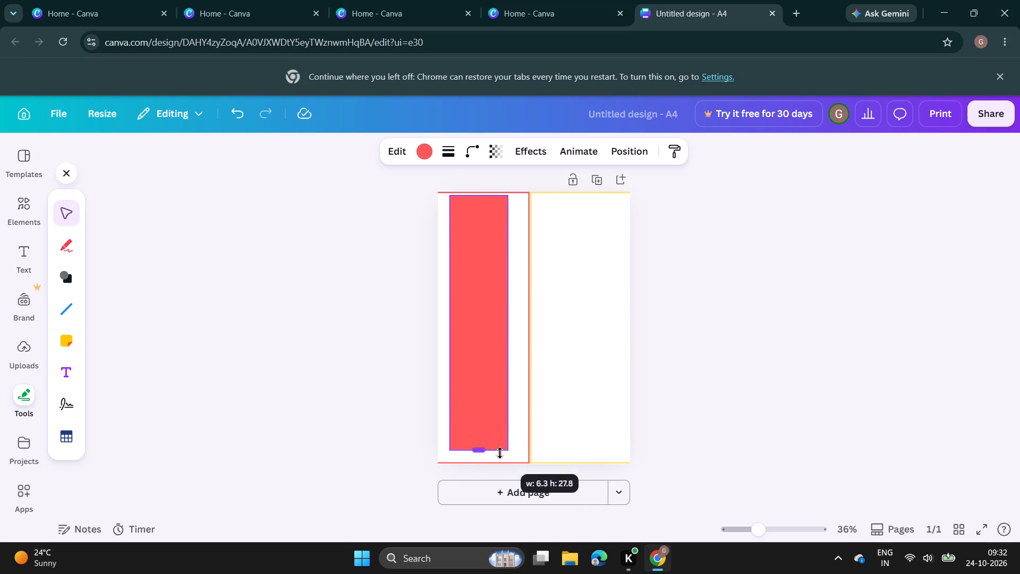
drag(500, 453, 500, 466)
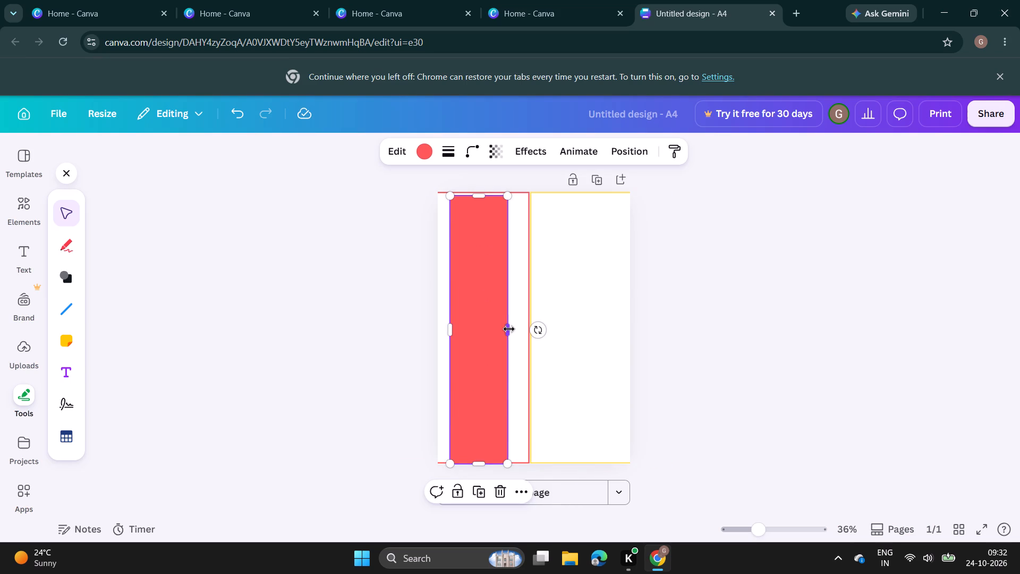
drag(509, 329, 530, 336)
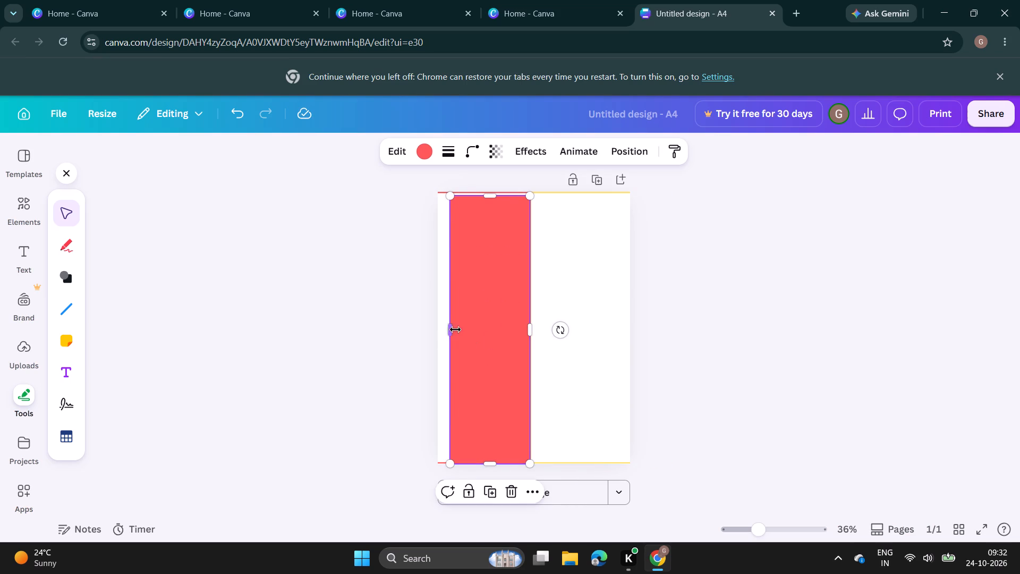
click(457, 328)
drag(454, 328, 443, 328)
click(483, 194)
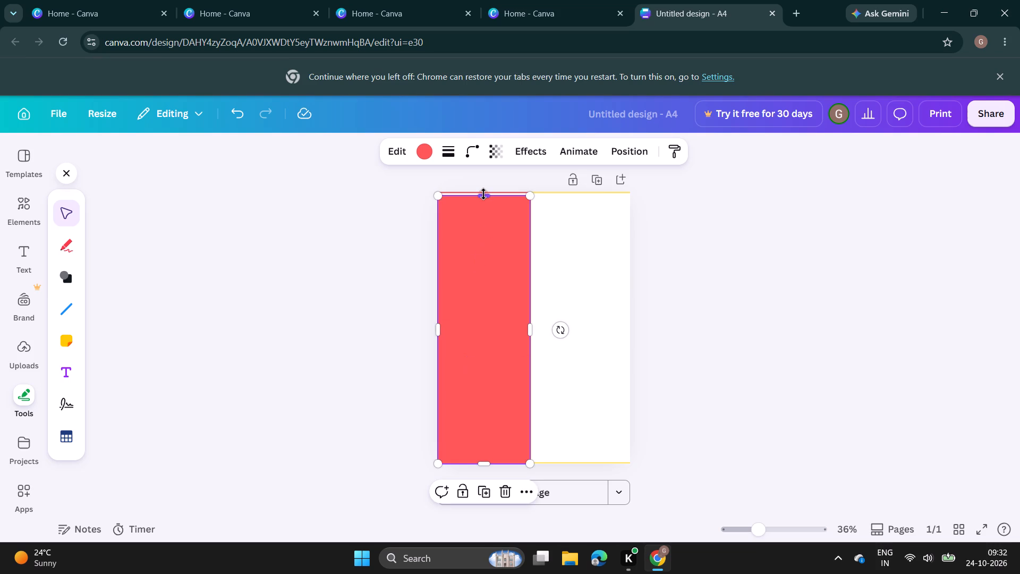
right_click(464, 299)
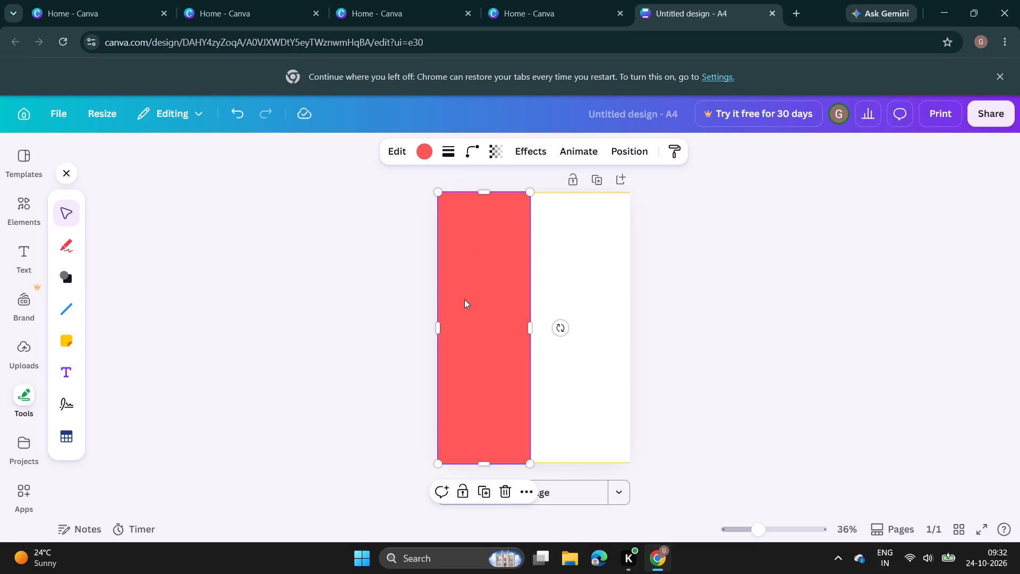
click(464, 299)
click(399, 342)
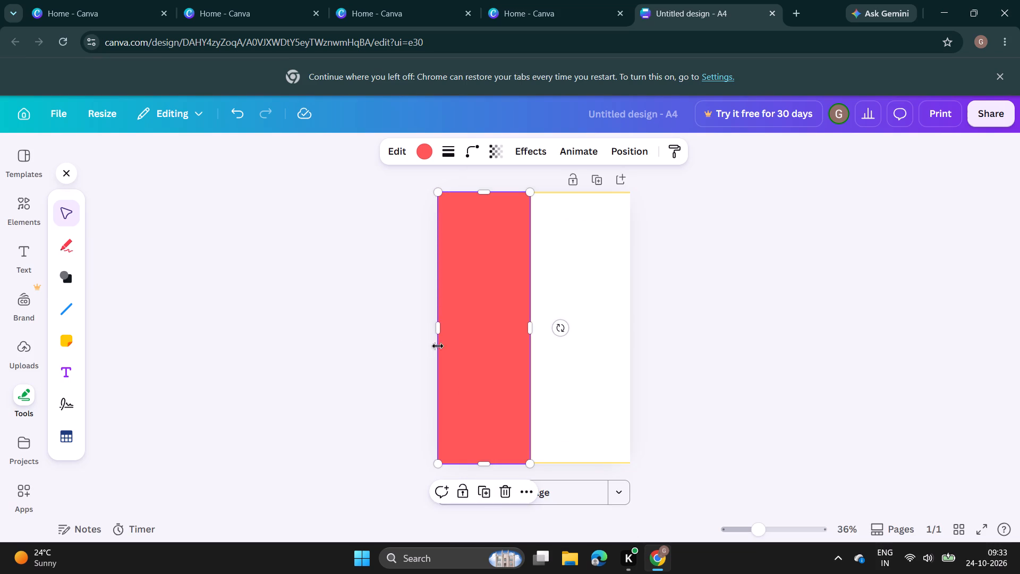
Duplicate the filled red rectangle, move the copy onto the right half and widen it to cover that half completely.
click(478, 493)
drag(504, 401, 573, 398)
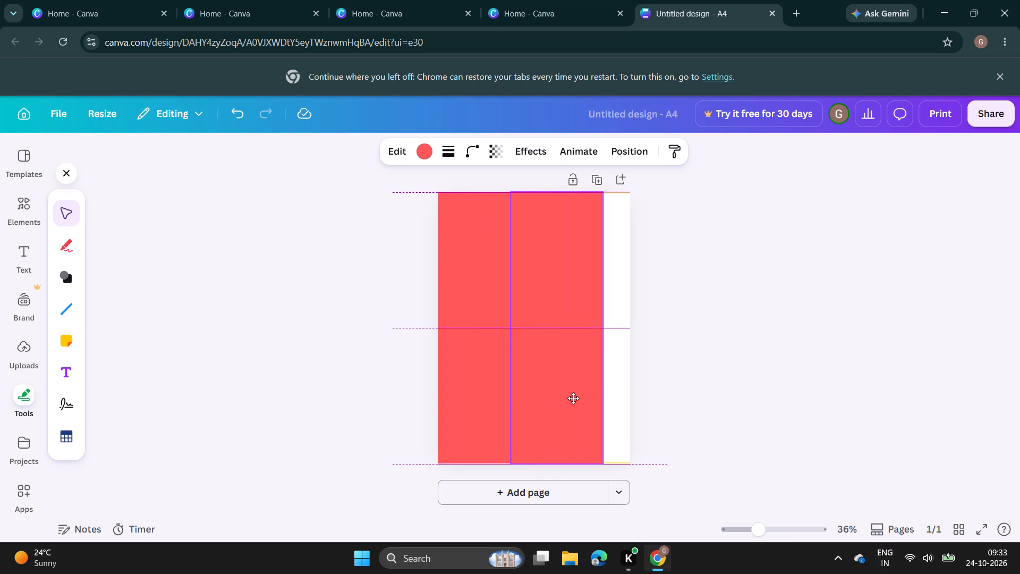
drag(573, 398, 596, 400)
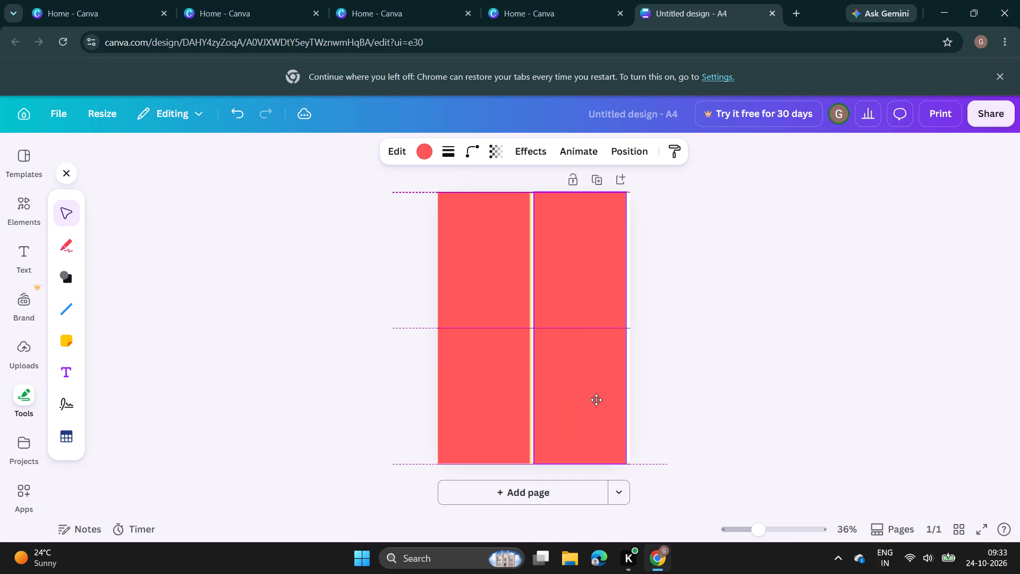
drag(596, 400, 597, 399)
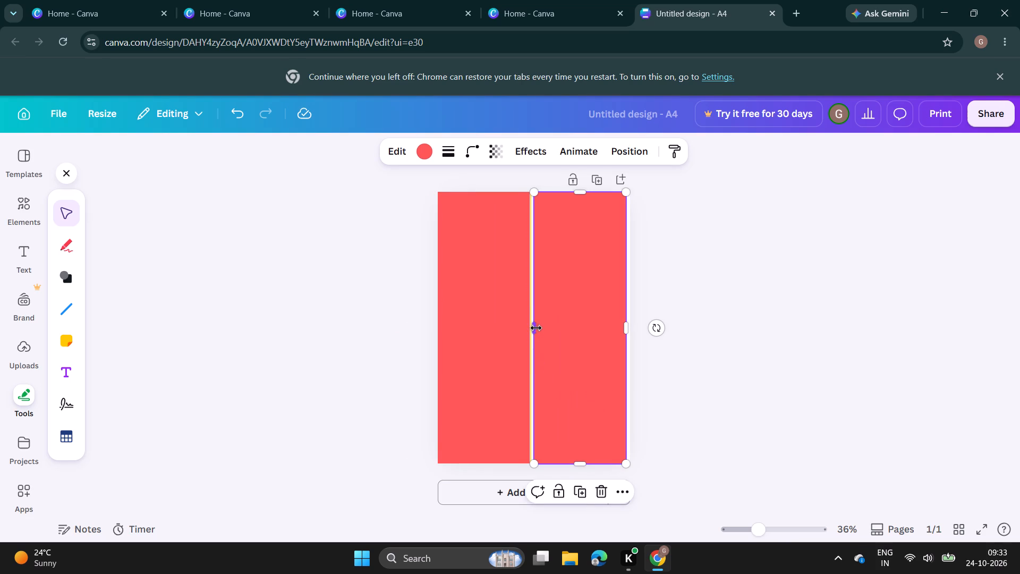
drag(535, 327, 529, 325)
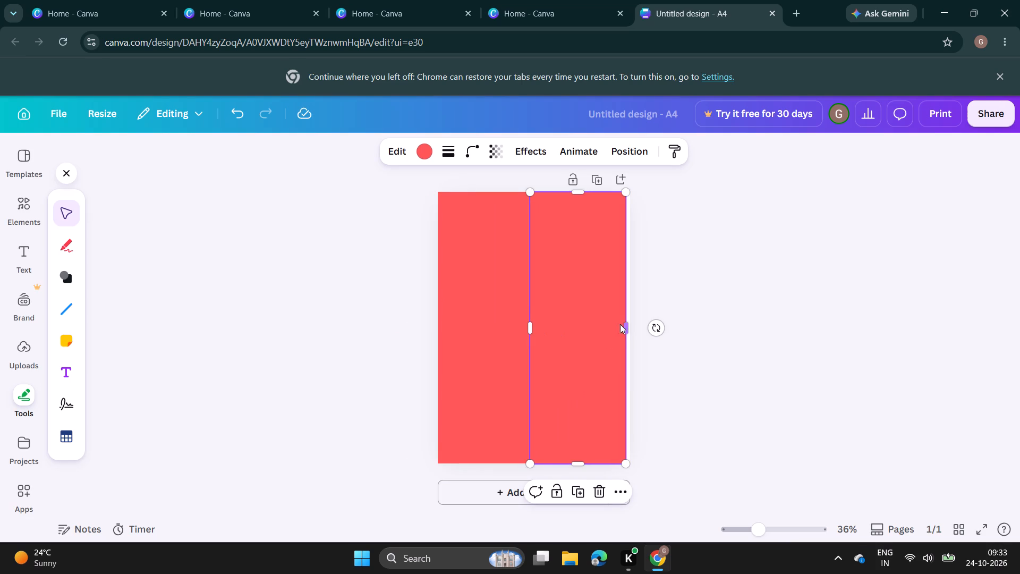
click(495, 338)
click(532, 328)
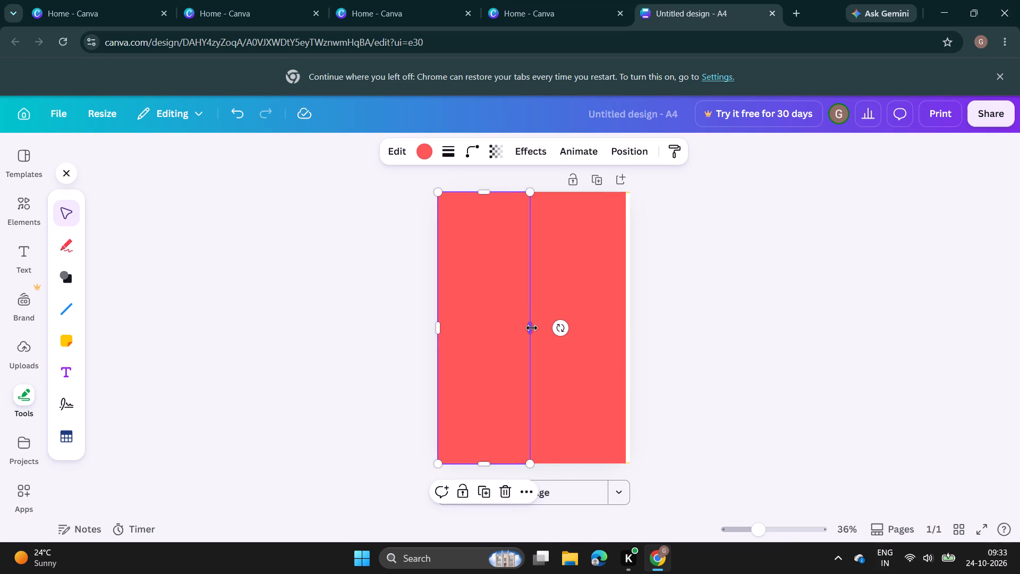
click(604, 325)
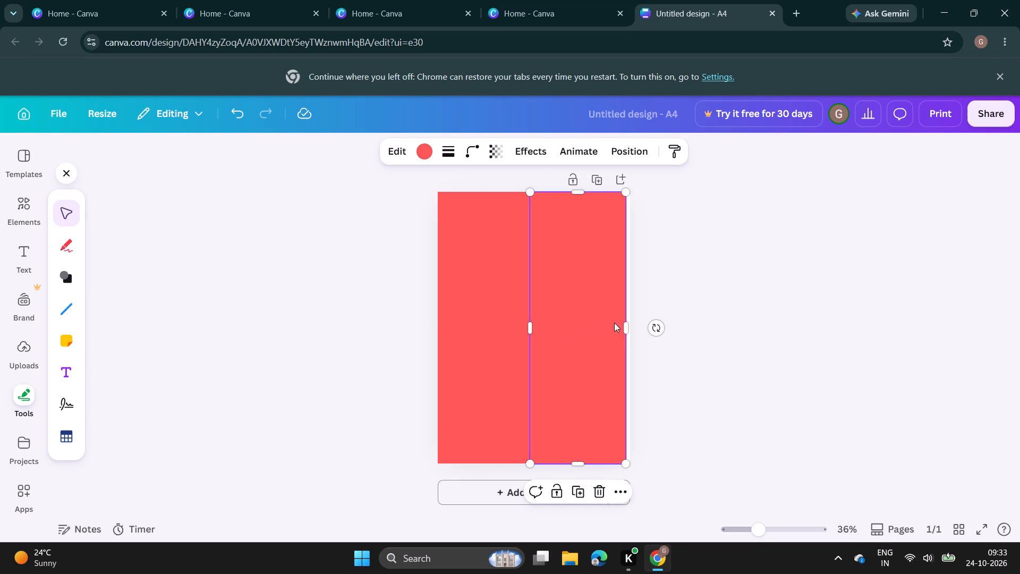
drag(625, 324, 631, 326)
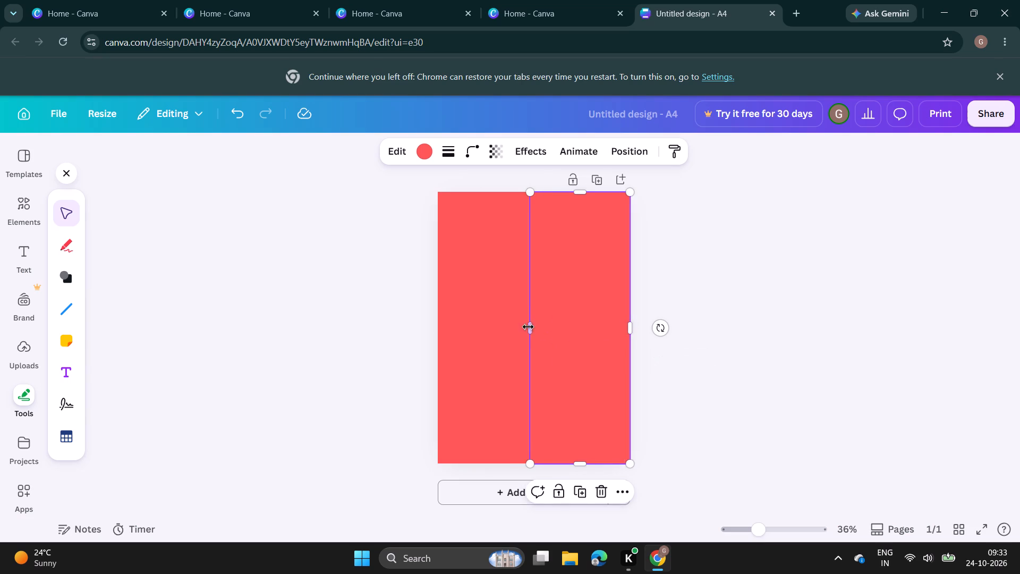
Widen the left filled rectangle slightly past the centre line so its inner edge overlaps the right one.
click(482, 326)
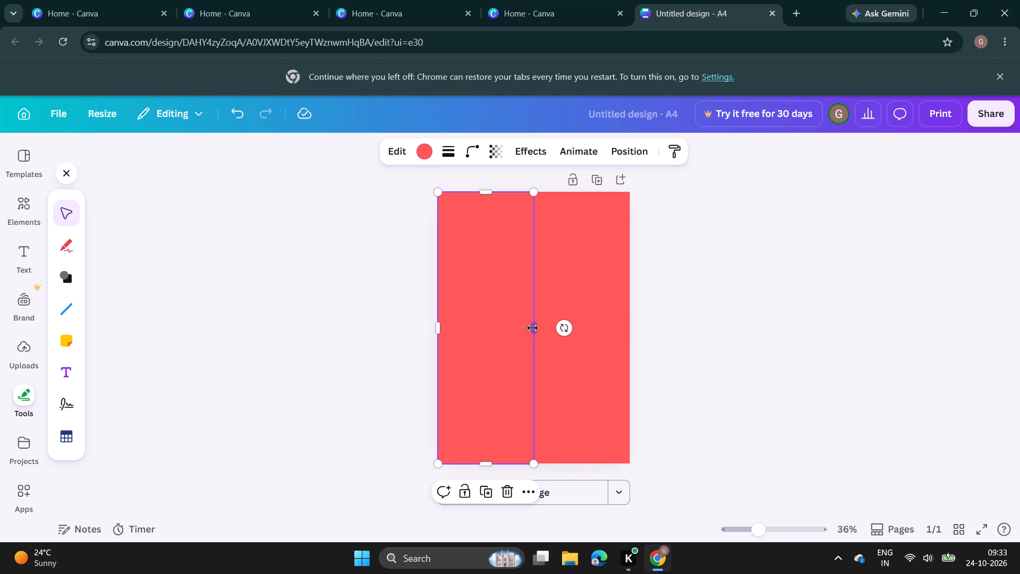
drag(532, 328, 537, 327)
click(379, 336)
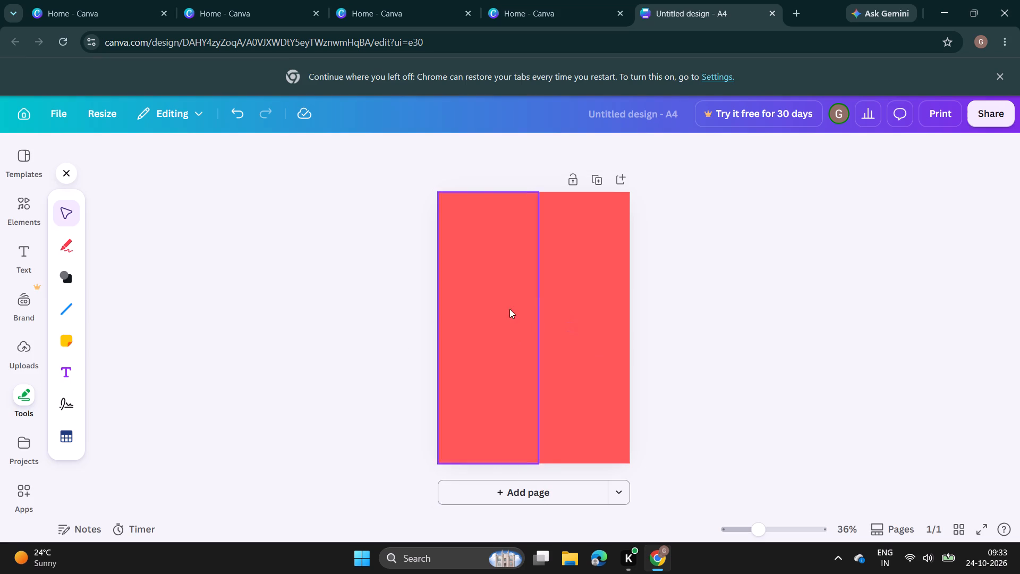
Set the right filled rectangle's colour to light orange #FFBD59, trying yellow and bright orange along the way.
click(501, 294)
click(427, 153)
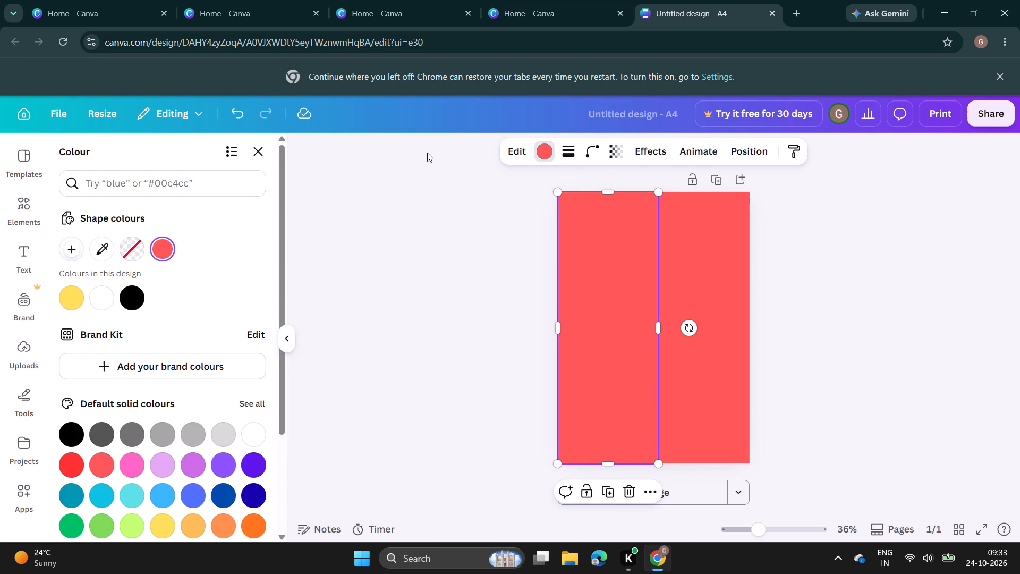
scroll(148, 379, down, 1)
scroll(89, 362, up, 1)
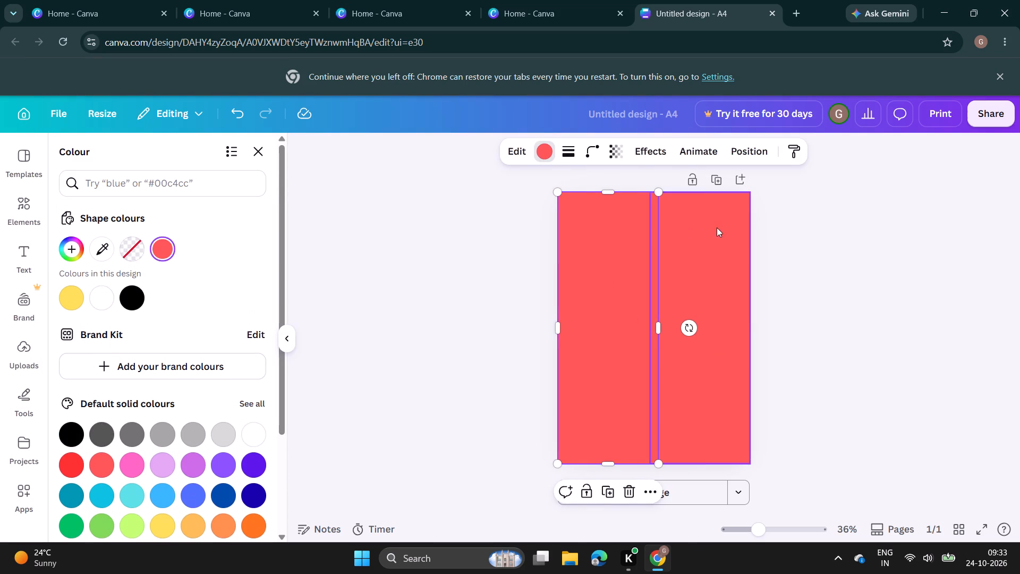
click(717, 226)
click(76, 290)
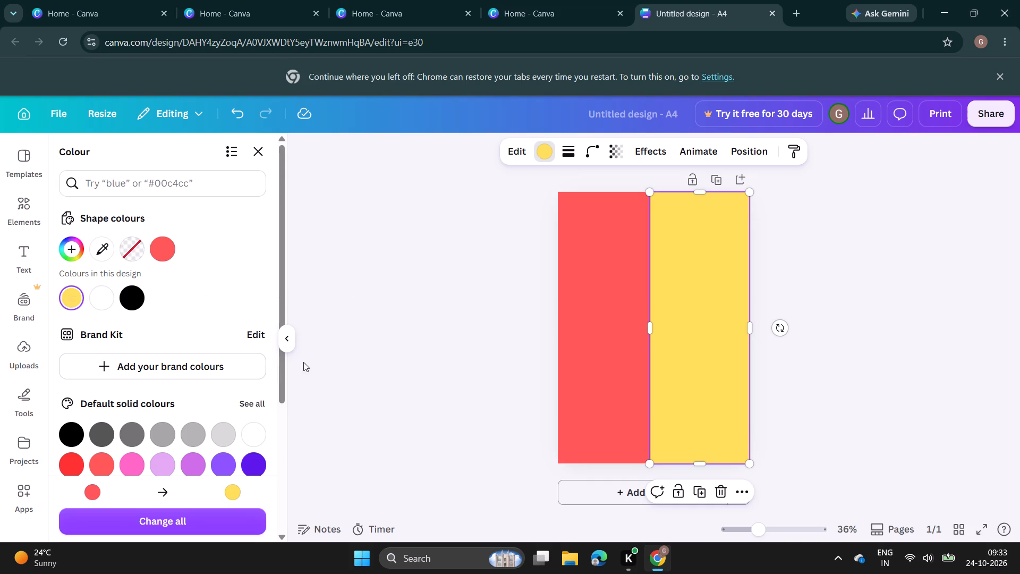
scroll(143, 453, down, 12)
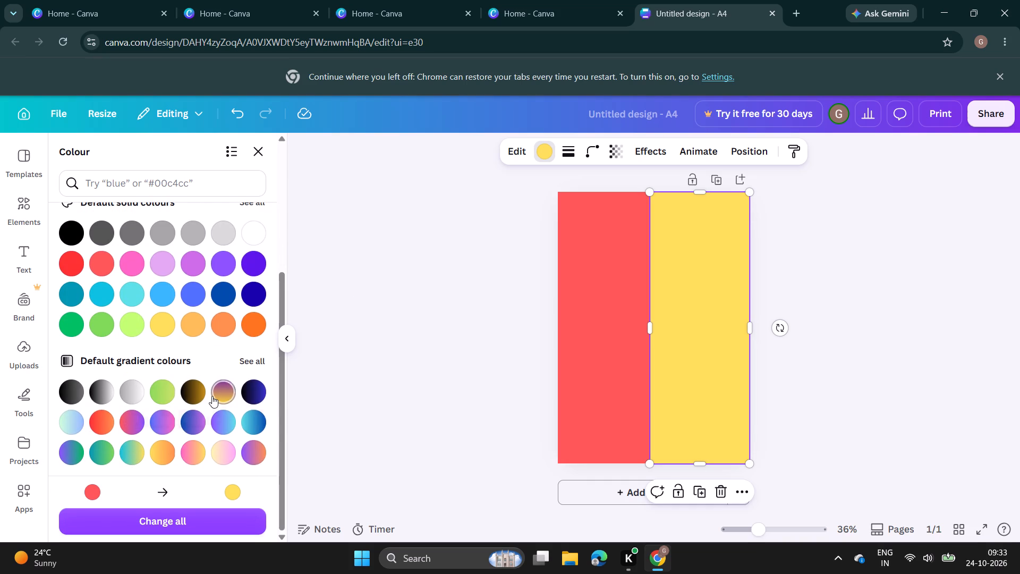
click(198, 329)
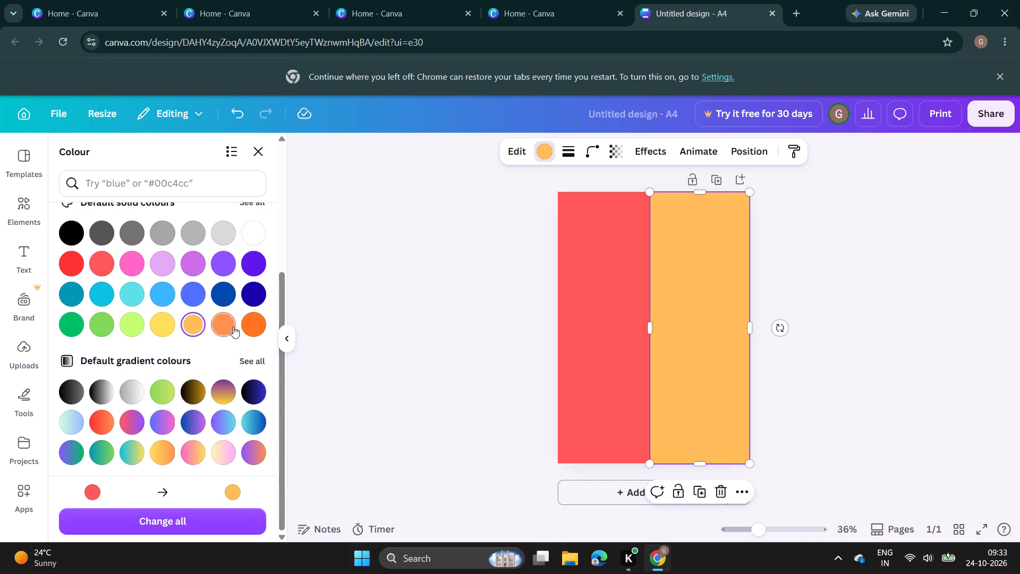
click(263, 326)
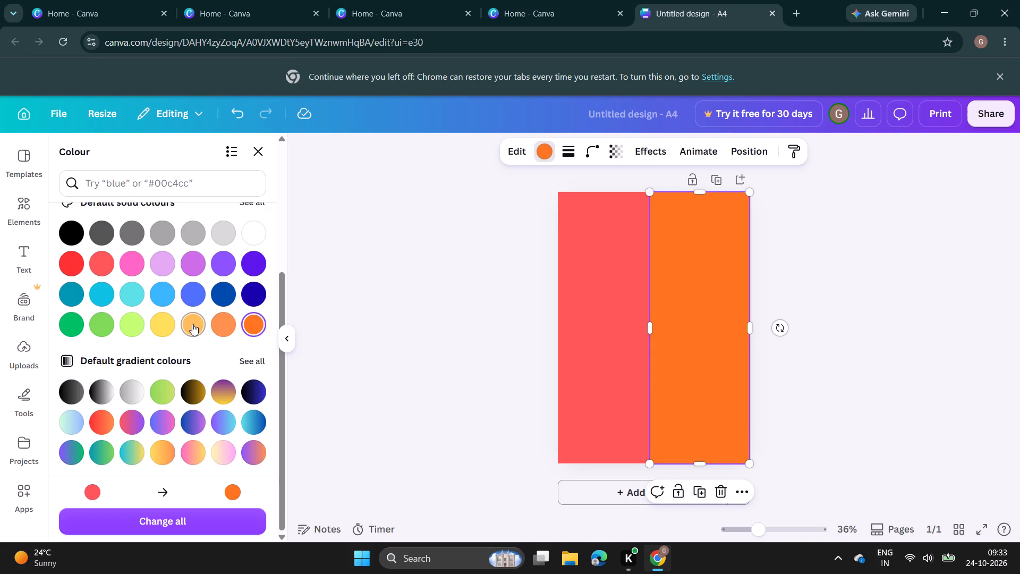
click(192, 324)
Fill the left rectangle with the default solid orange #FF751F.
click(606, 361)
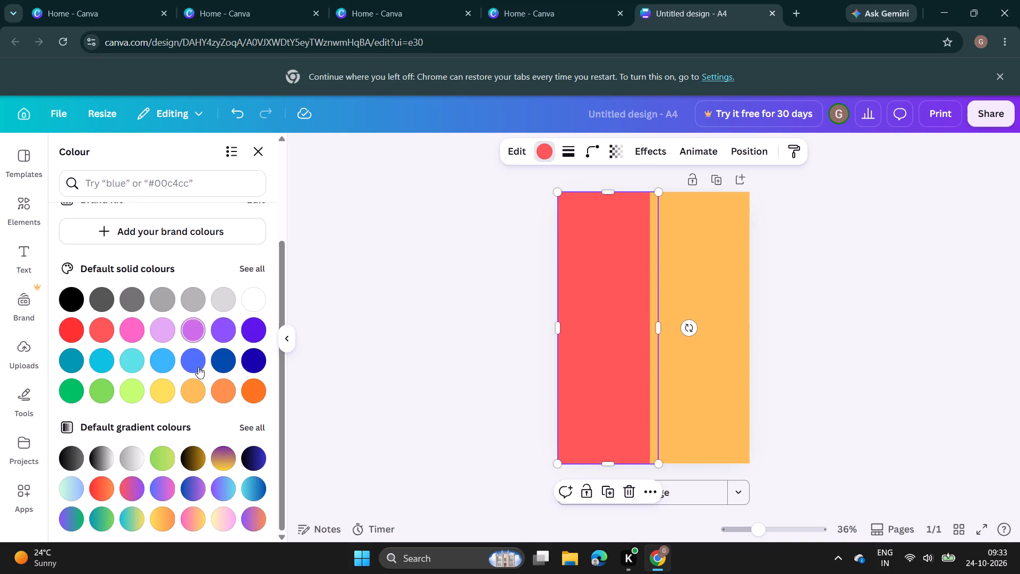
click(248, 389)
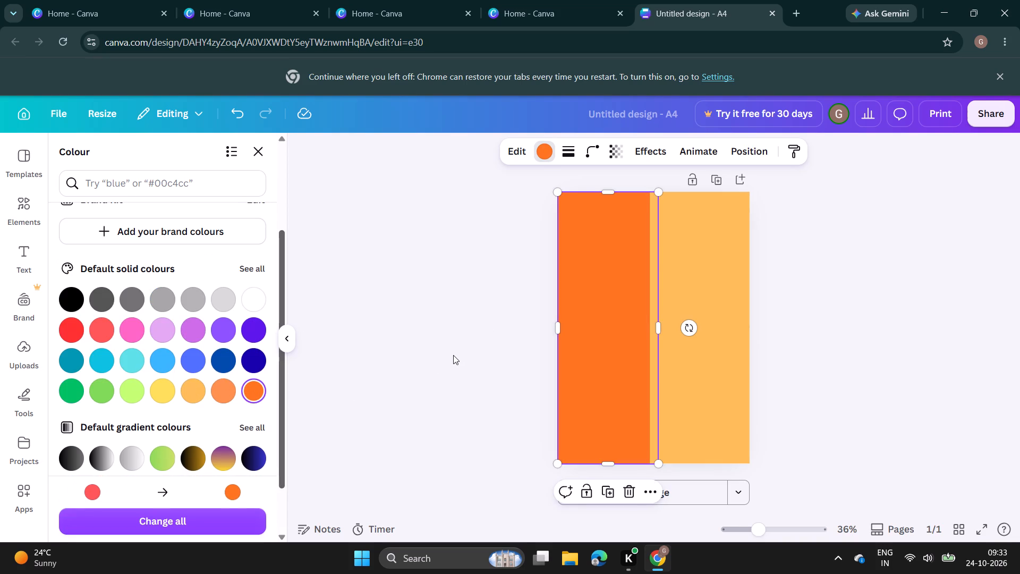
Darken the left rectangle's orange to the custom solid colour #C76224, trying several browner shades first.
scroll(373, 367, down, 4)
scroll(206, 423, down, 7)
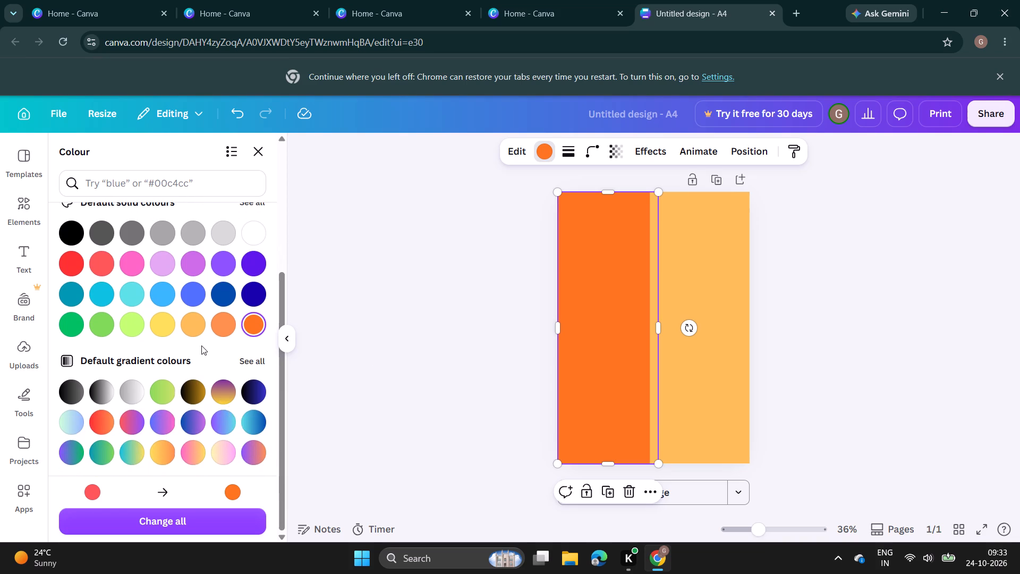
scroll(198, 340, up, 4)
click(71, 255)
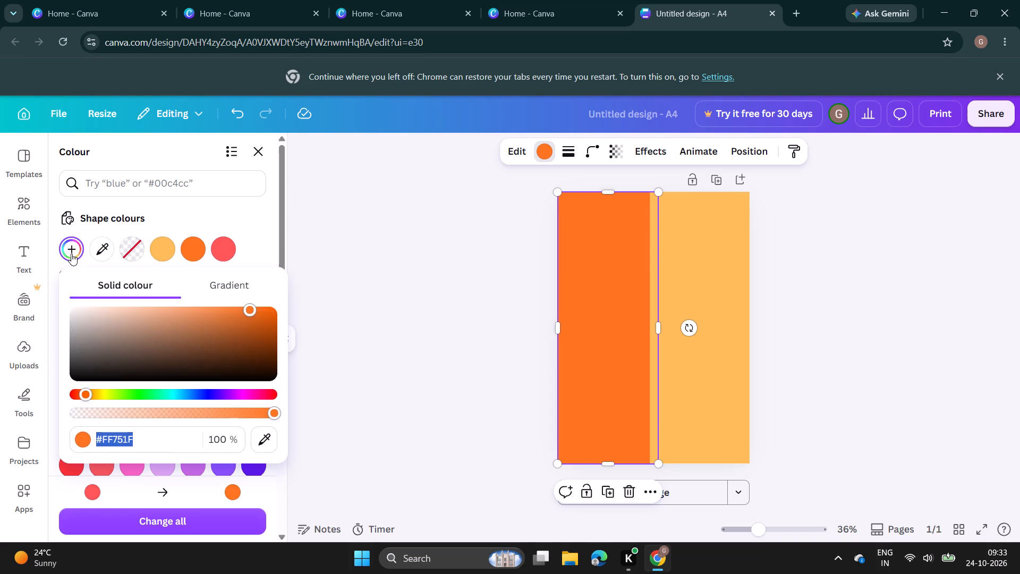
click(251, 332)
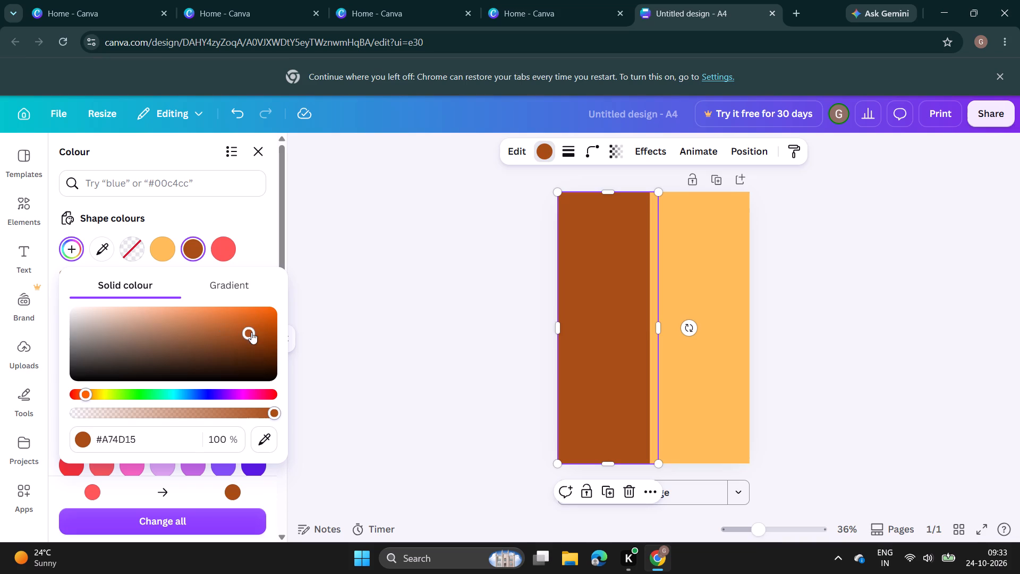
click(252, 350)
click(241, 344)
click(235, 338)
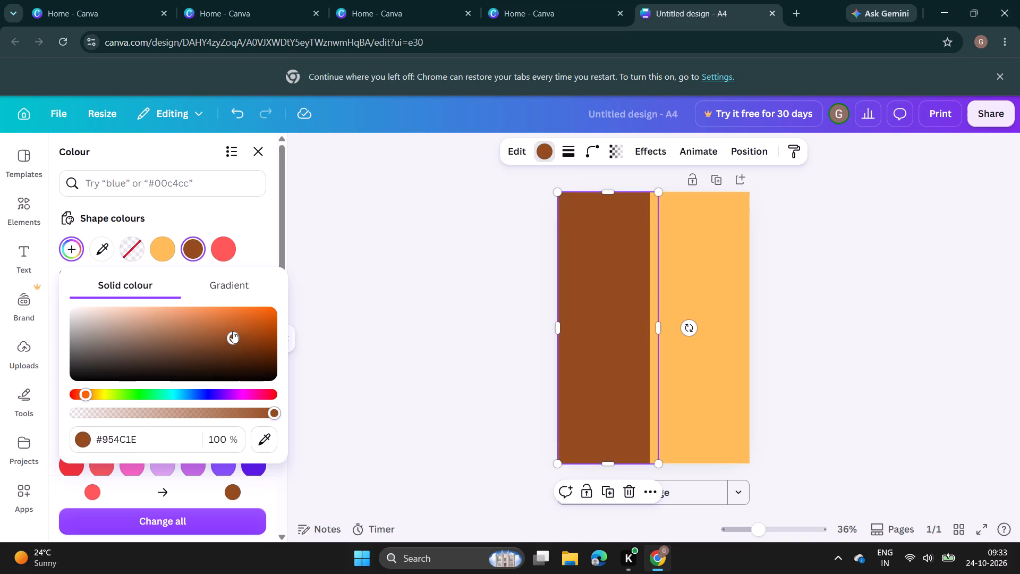
click(240, 329)
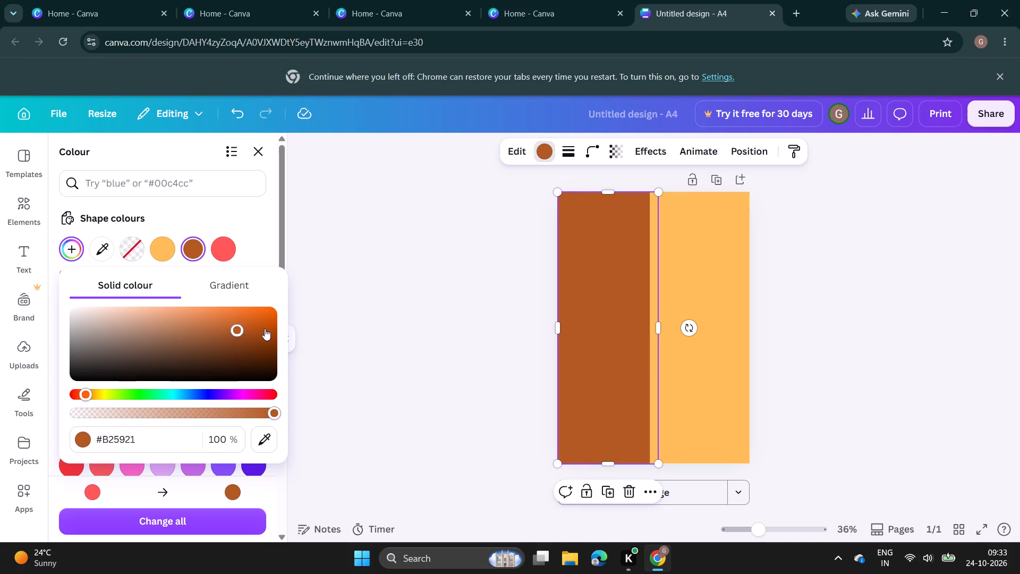
click(245, 318)
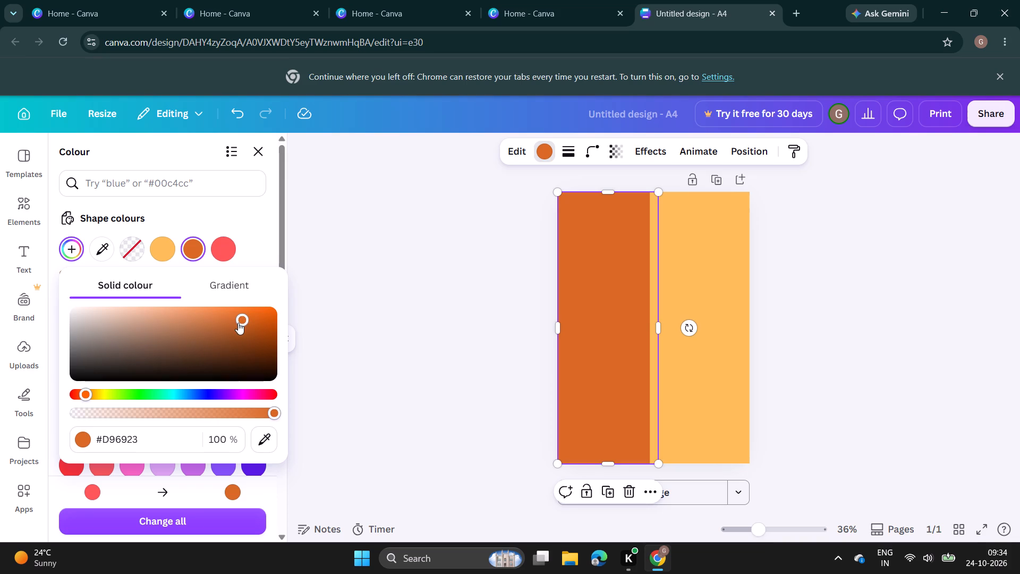
click(238, 323)
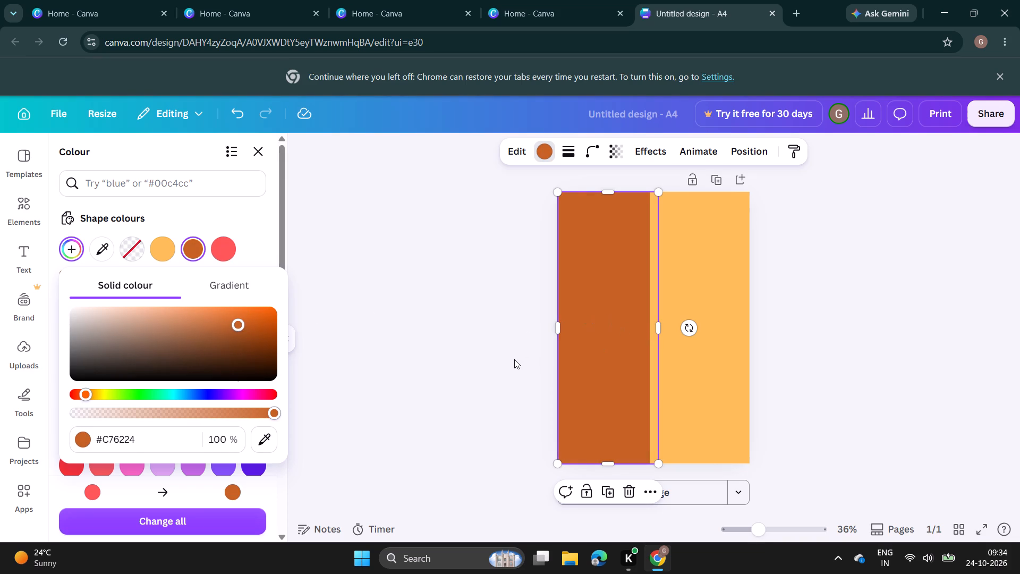
Lighten the light orange rectangle to a pale peach custom solid colour at 89% opacity, trying darker tan shades first.
click(731, 264)
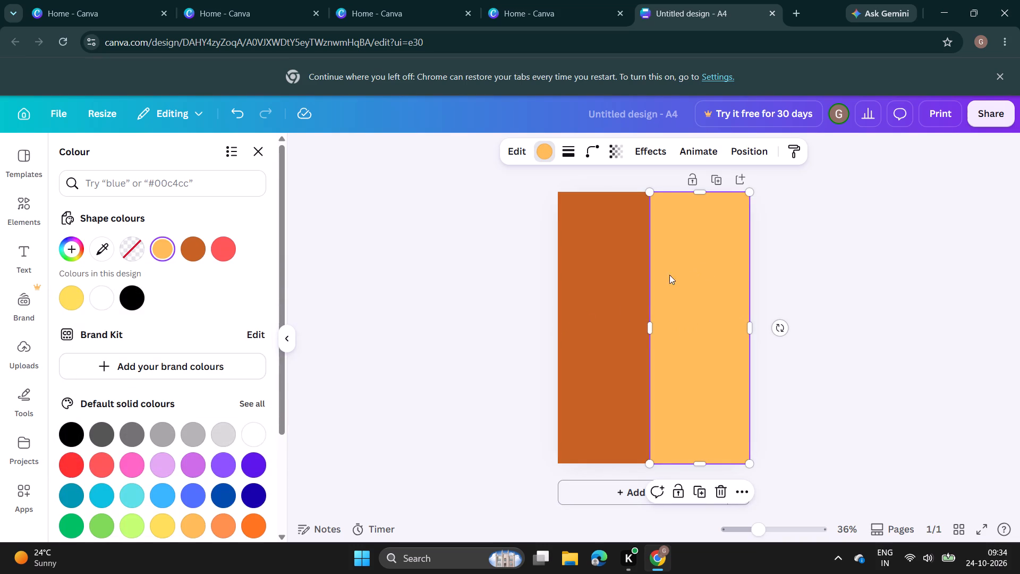
click(72, 250)
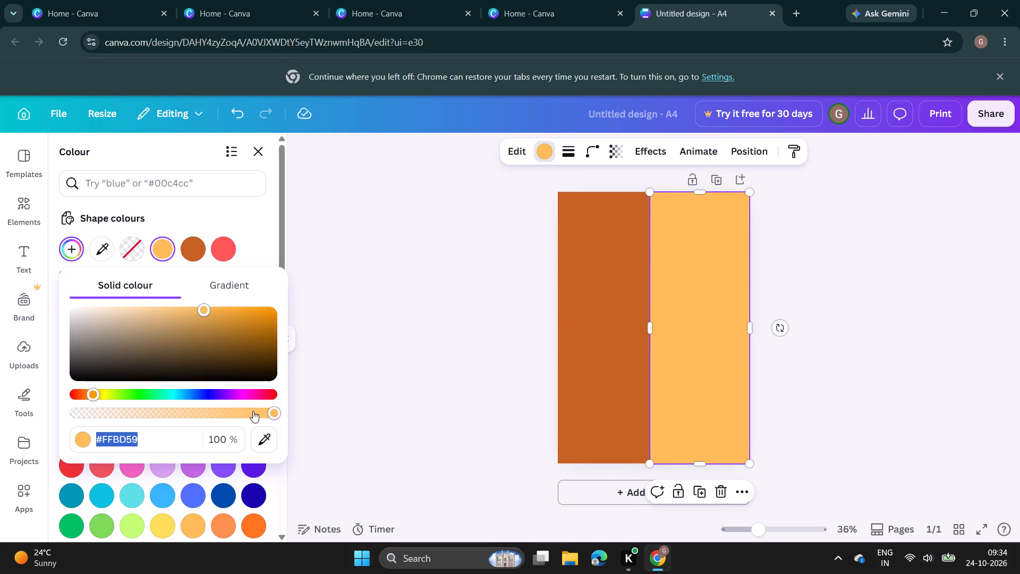
click(253, 411)
drag(227, 317, 232, 316)
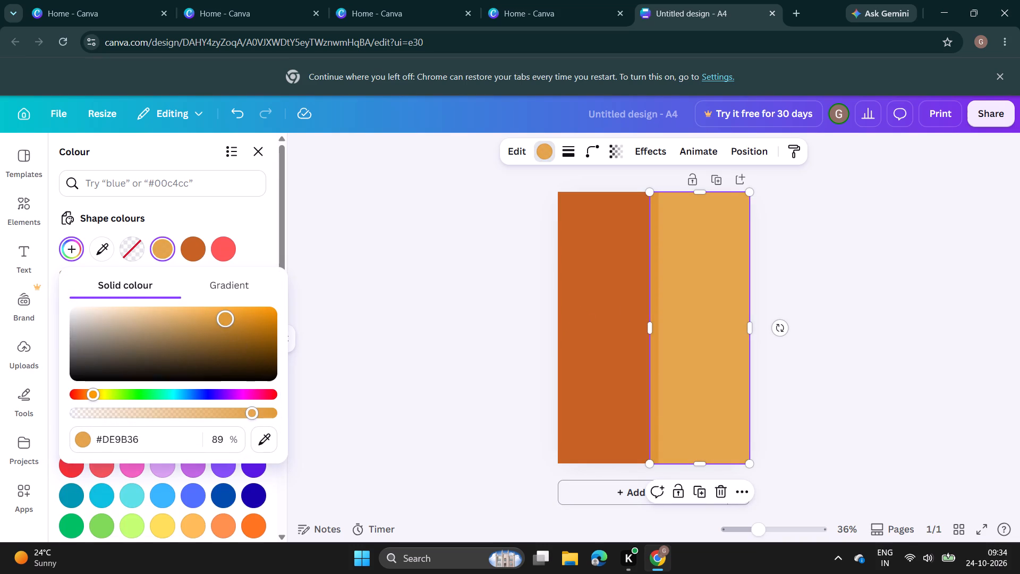
drag(232, 316, 224, 317)
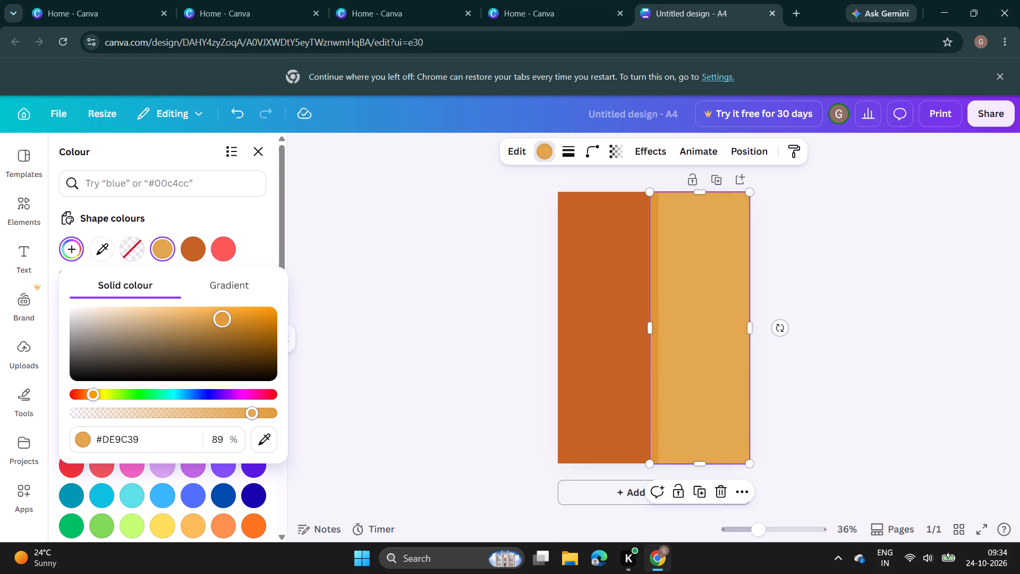
drag(224, 317, 220, 317)
drag(220, 317, 174, 309)
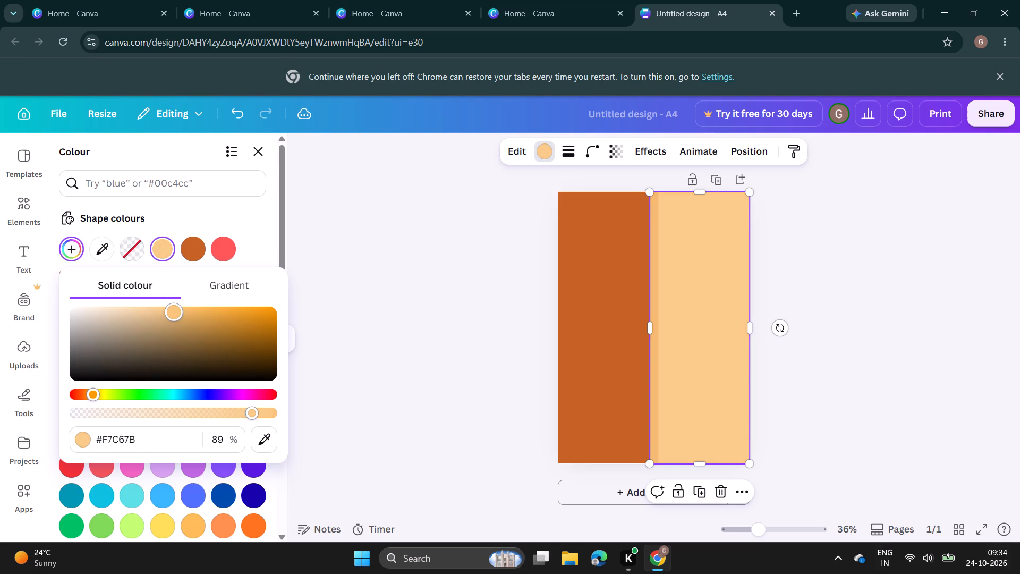
drag(174, 309, 152, 309)
click(512, 284)
click(776, 276)
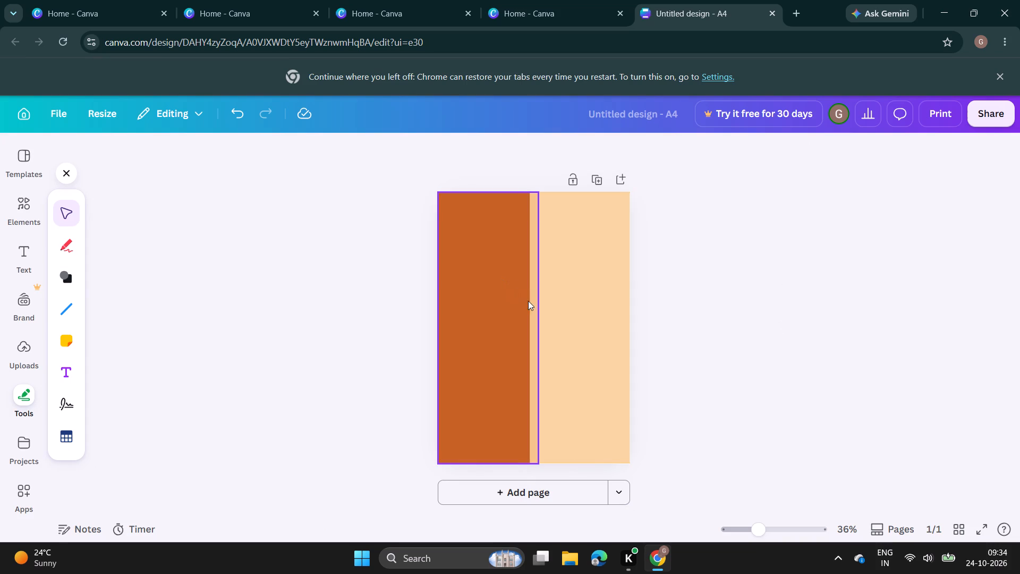
Narrow the dark orange rectangle so its inner edge meets the peach rectangle's edge without overlapping.
click(522, 316)
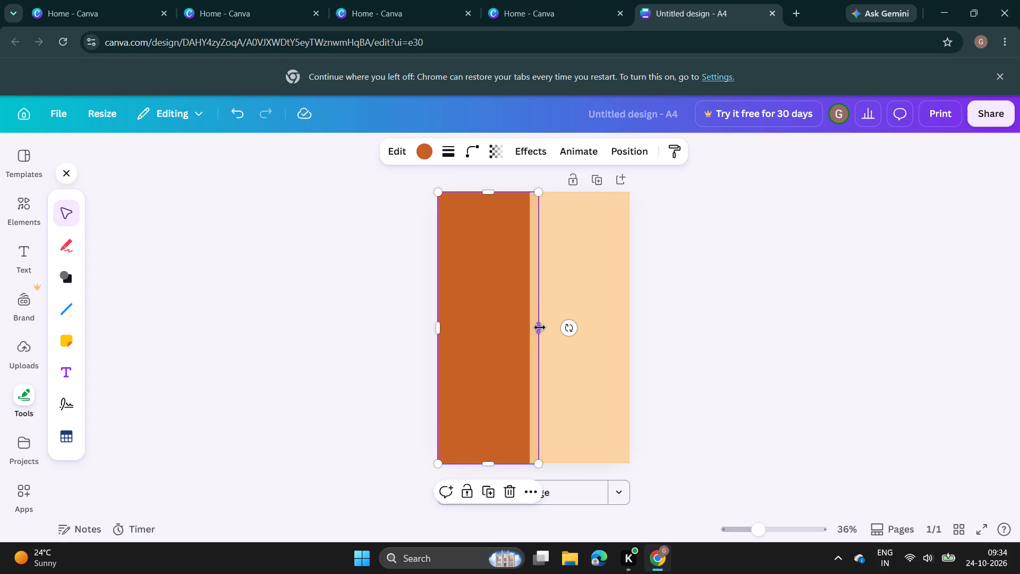
drag(540, 327, 531, 327)
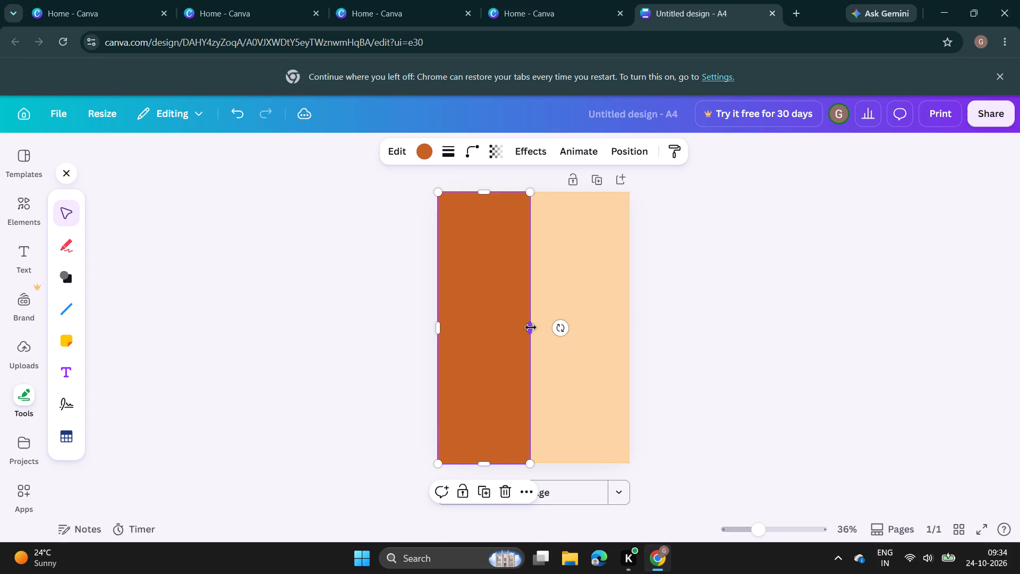
click(786, 275)
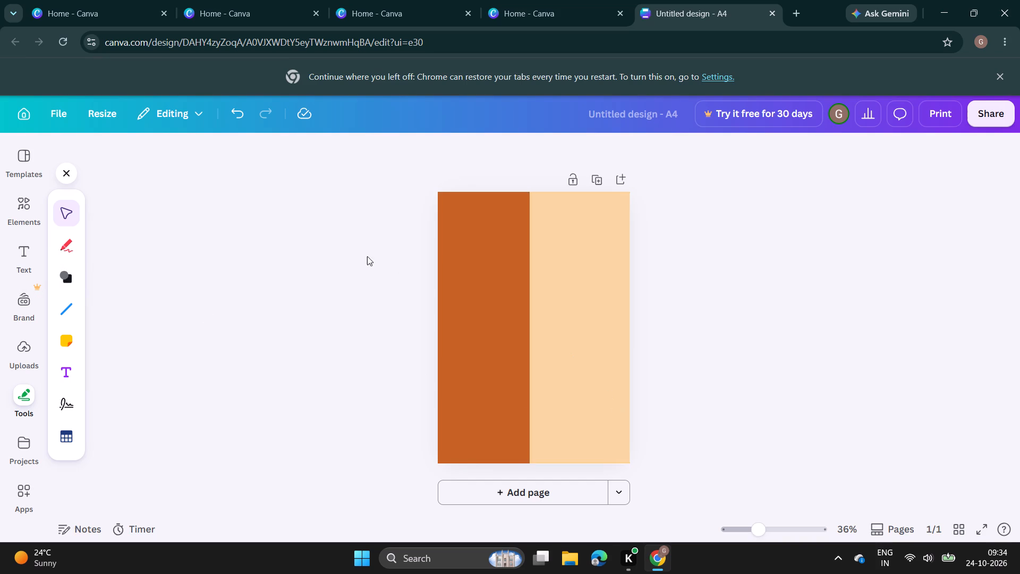
Add a text box reading "BUY" and place it near the top of the dark orange half.
key(t)
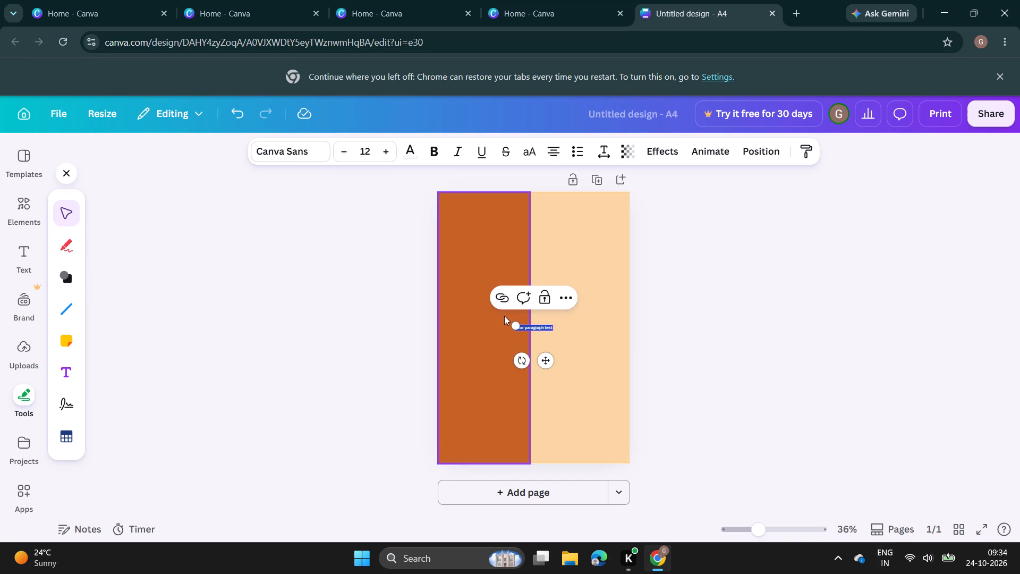
key(BackSpace)
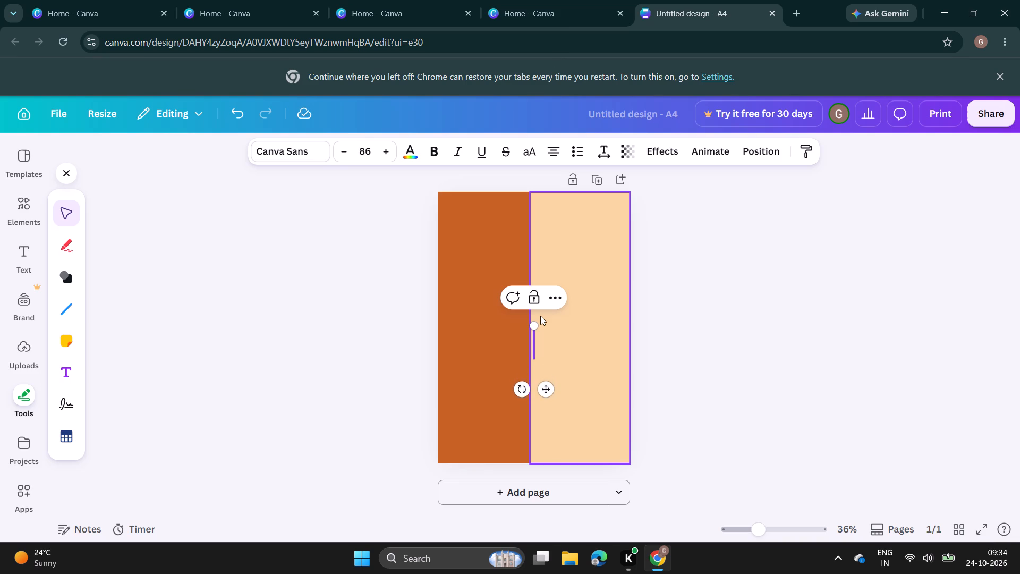
text(BUY)
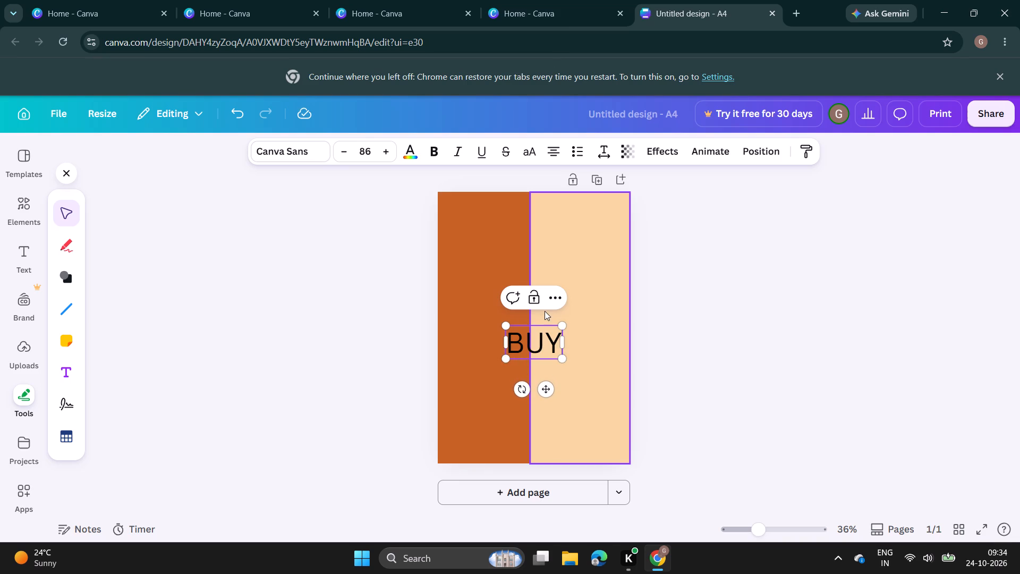
click(533, 352)
click(754, 374)
drag(526, 357, 485, 252)
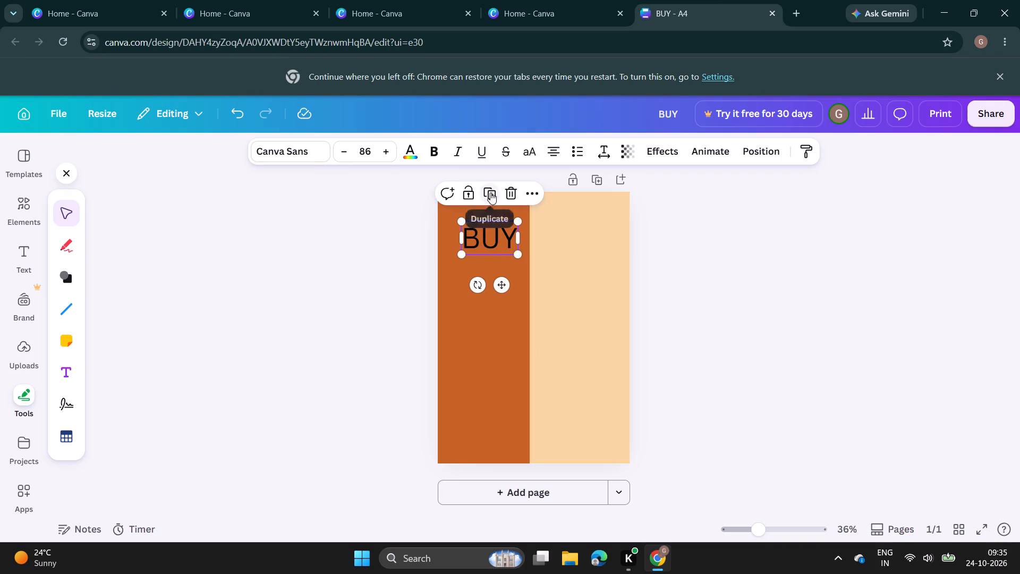
Duplicate the "BUY" text onto the peach half at the same height and change the copy to "NOW".
click(490, 192)
drag(517, 235, 543, 244)
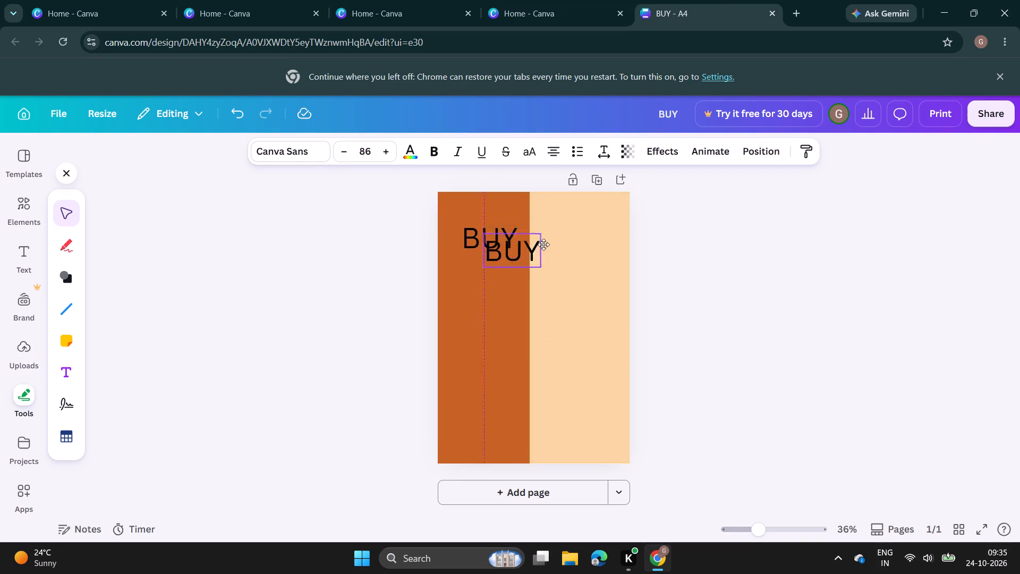
drag(543, 244, 591, 232)
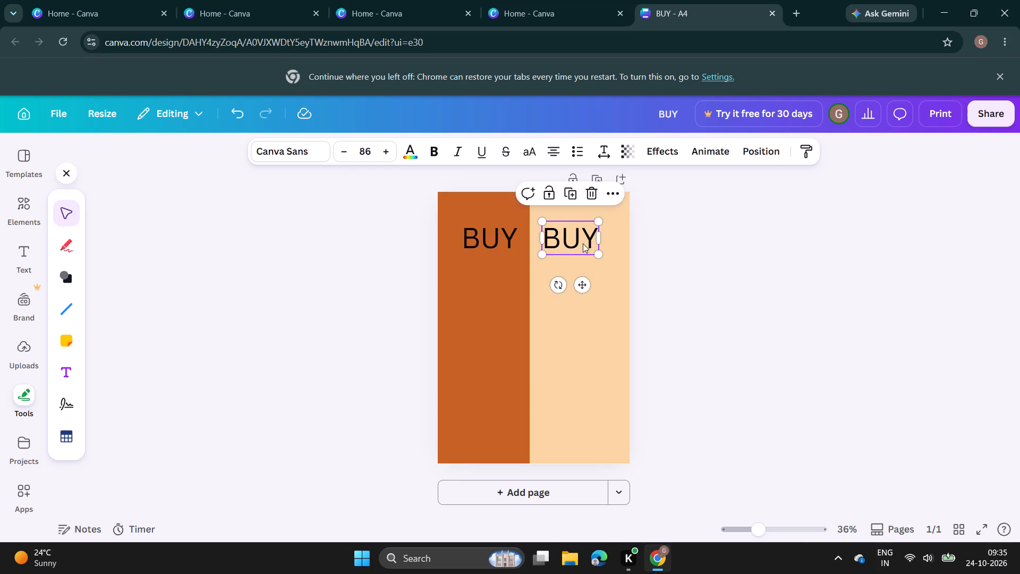
click(580, 240)
key(BackSpace)
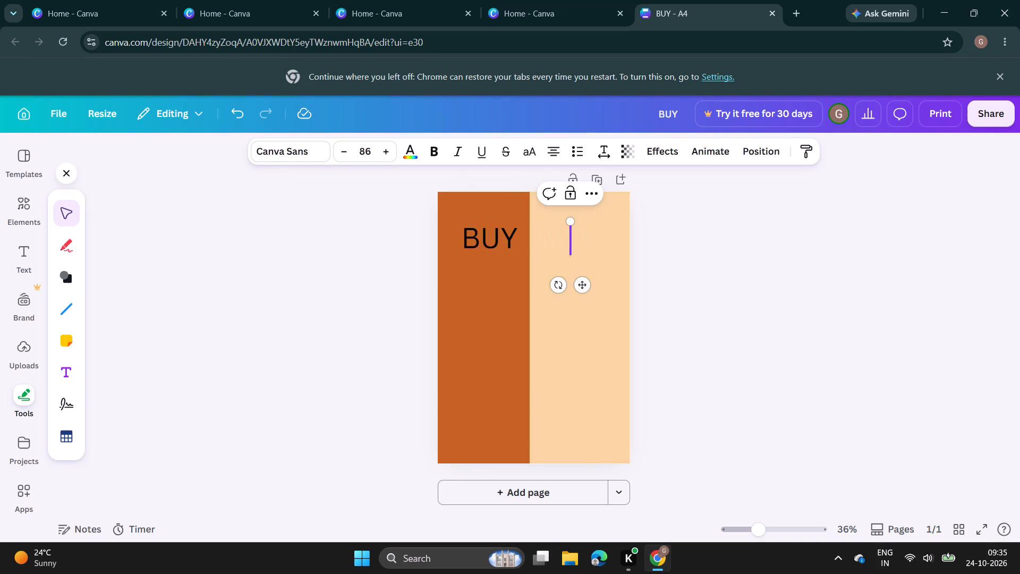
text(NOW)
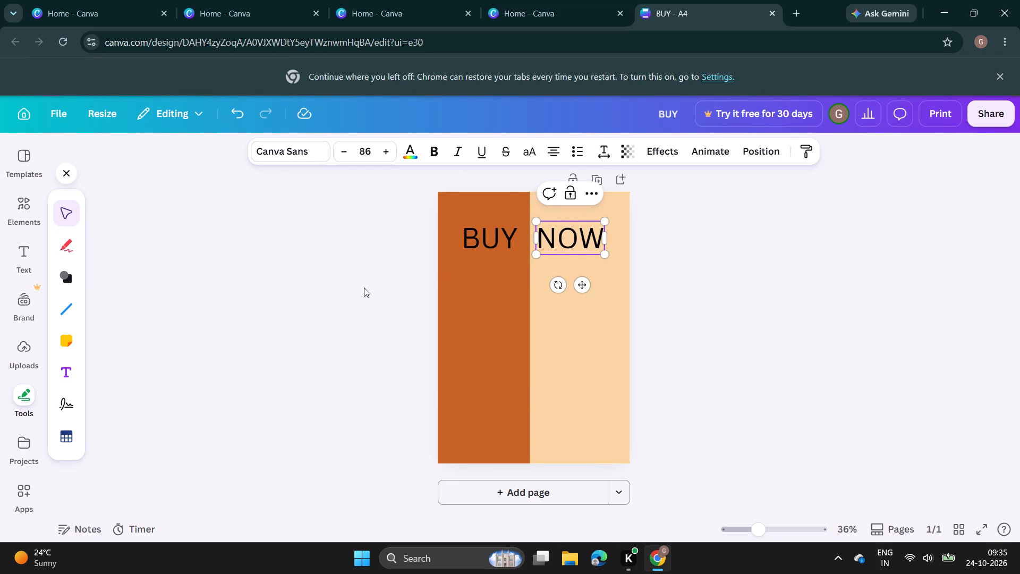
click(380, 328)
Duplicate the "BUY" heading and place the copy directly beneath it on the dark orange half.
click(506, 243)
click(490, 187)
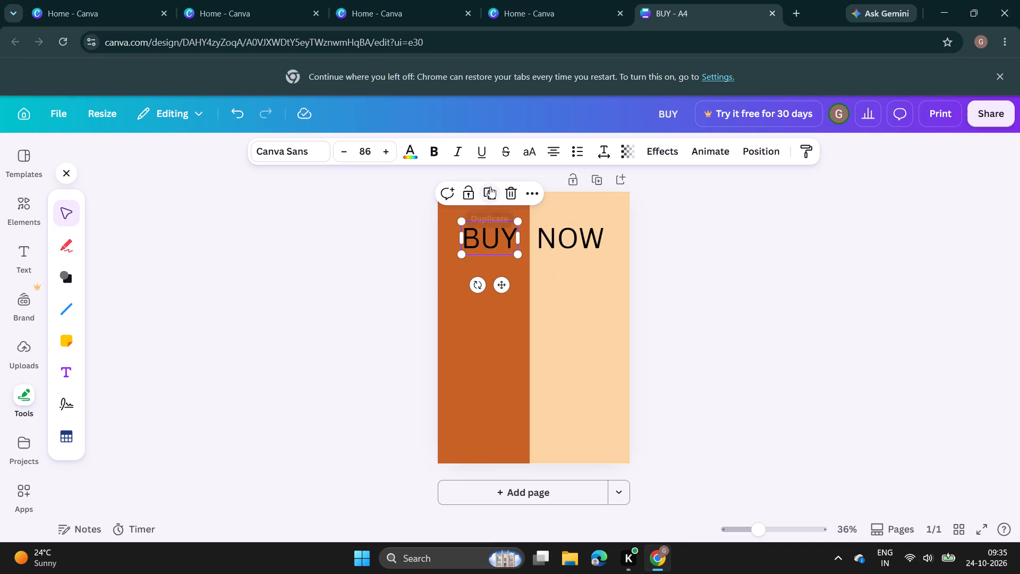
drag(490, 238, 490, 260)
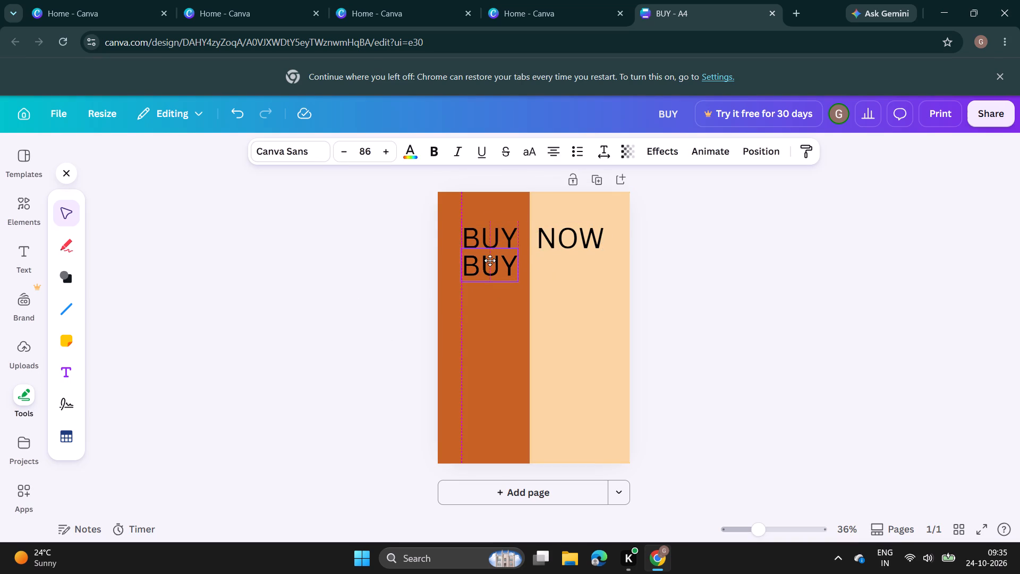
drag(490, 260, 489, 265)
Replace the lower copy's text with "BUY I" at font size 75.
click(511, 270)
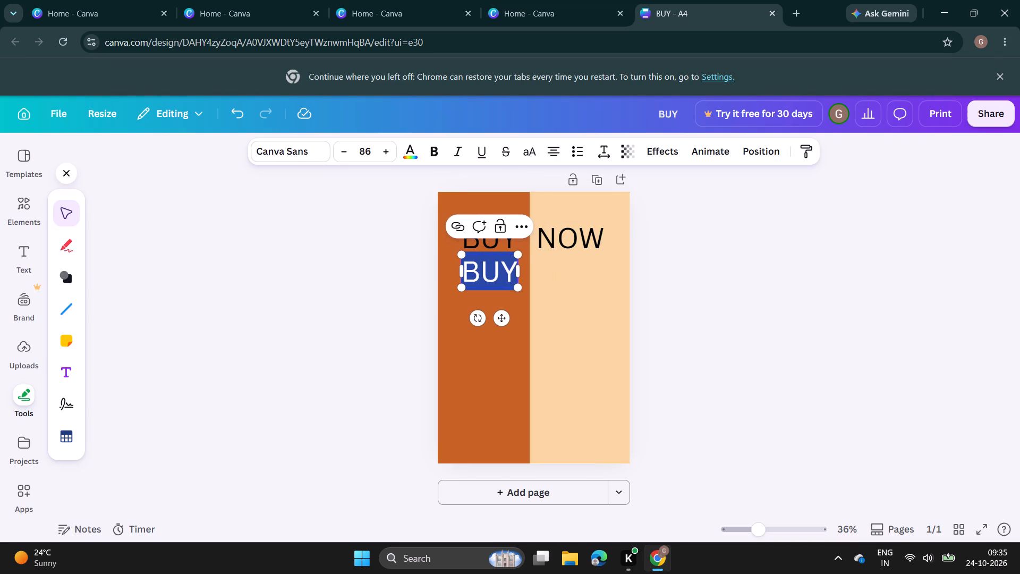
key(BackSpace)
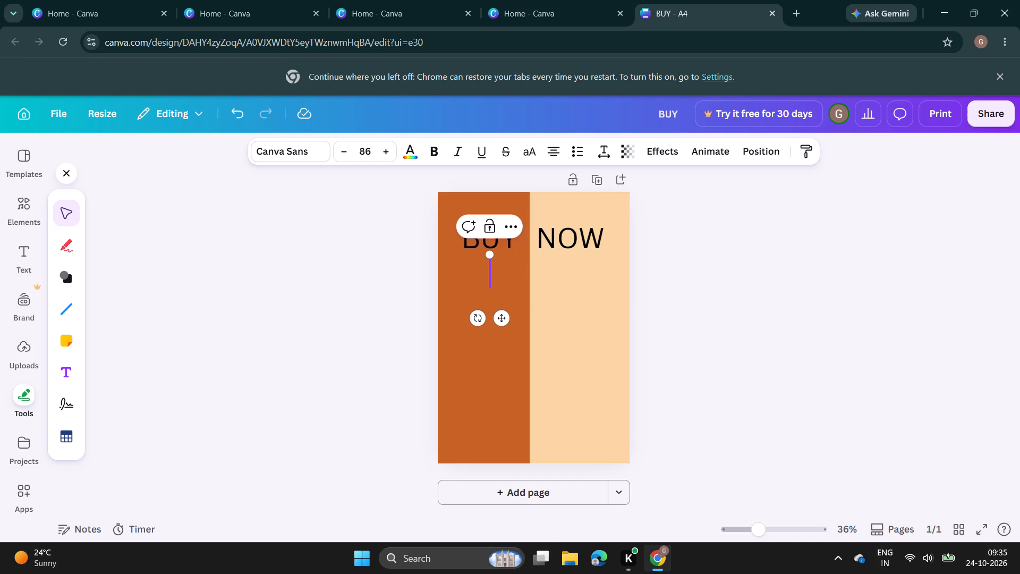
key(ctrl+shift+comma)
key(ctrl+shift+comma)
key(ctrl+shift+comma)
key(ctrl+shift+comma)
key(ctrl+shift+comma)
key(ctrl+shift+comma)
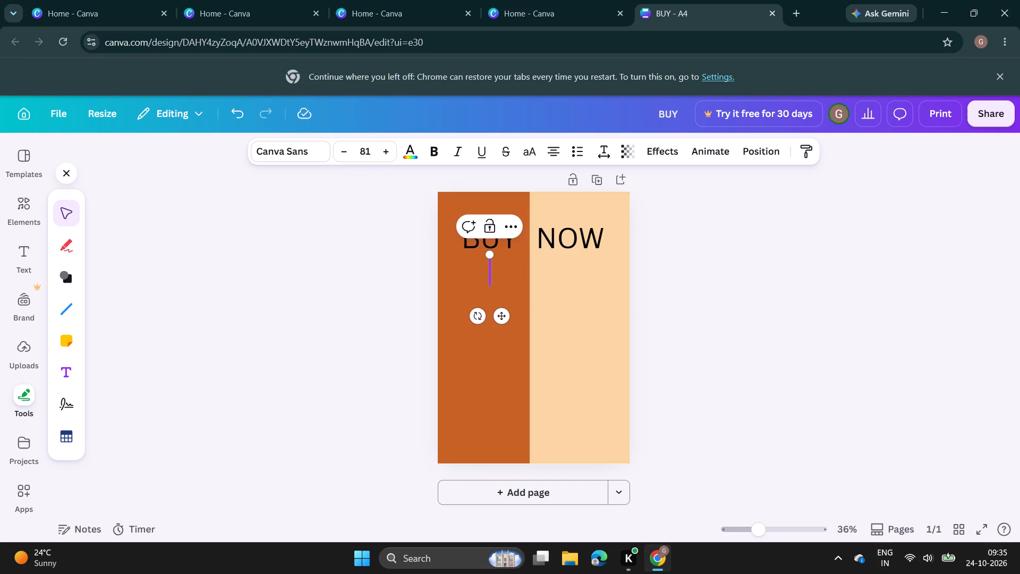
key(ctrl+shift+comma)
key(ctrl+shift+comma)
key(ctrl+shift+comma)
key(ctrl+shift+comma)
key(ctrl+shift+comma)
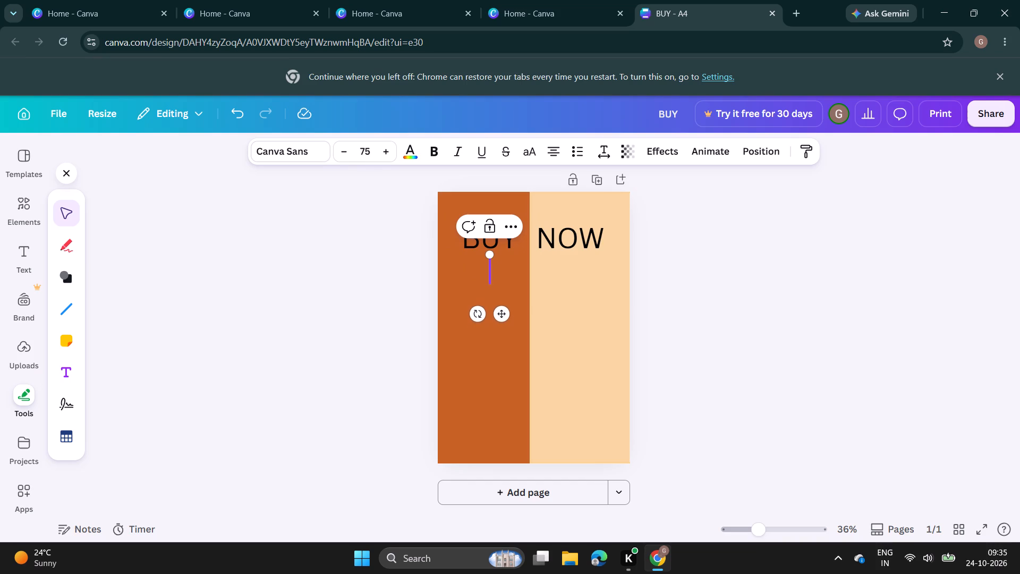
text(BUY)
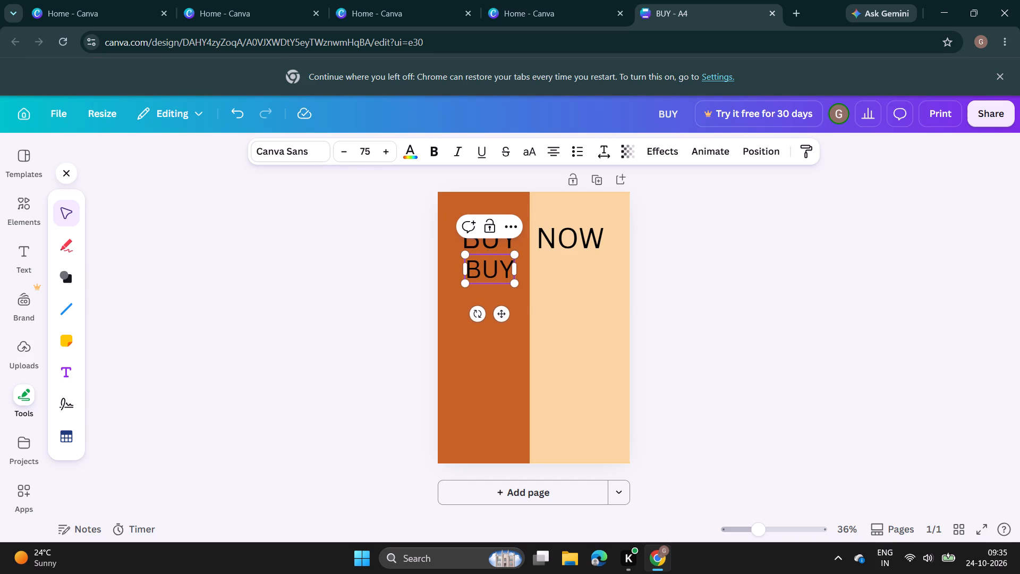
key(space)
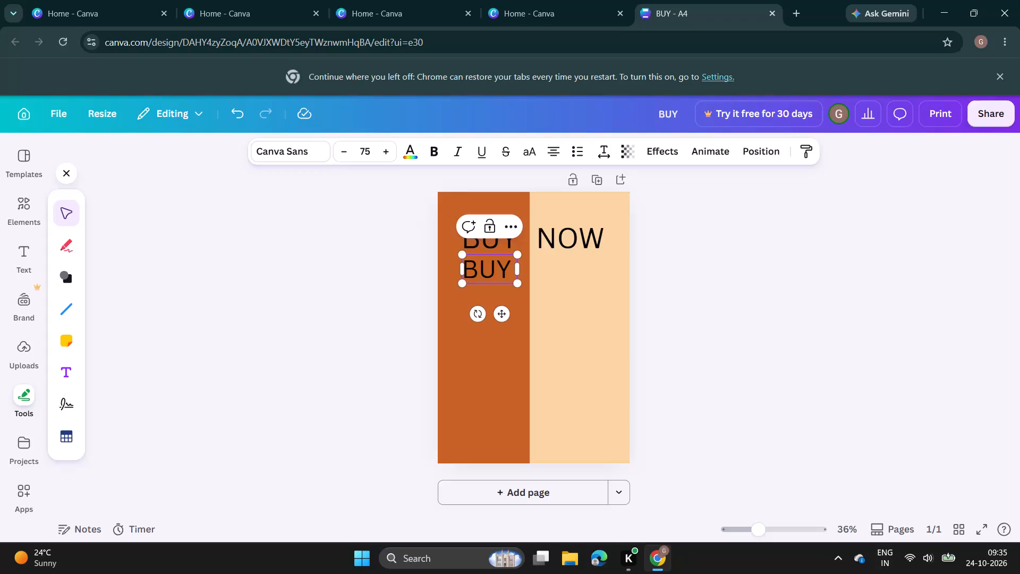
key(i)
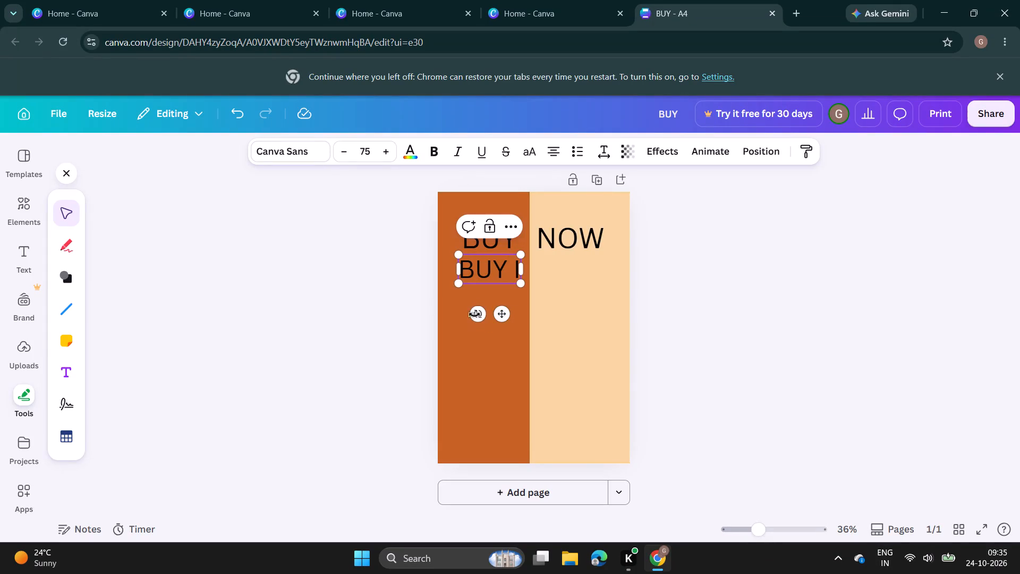
click(493, 282)
click(495, 273)
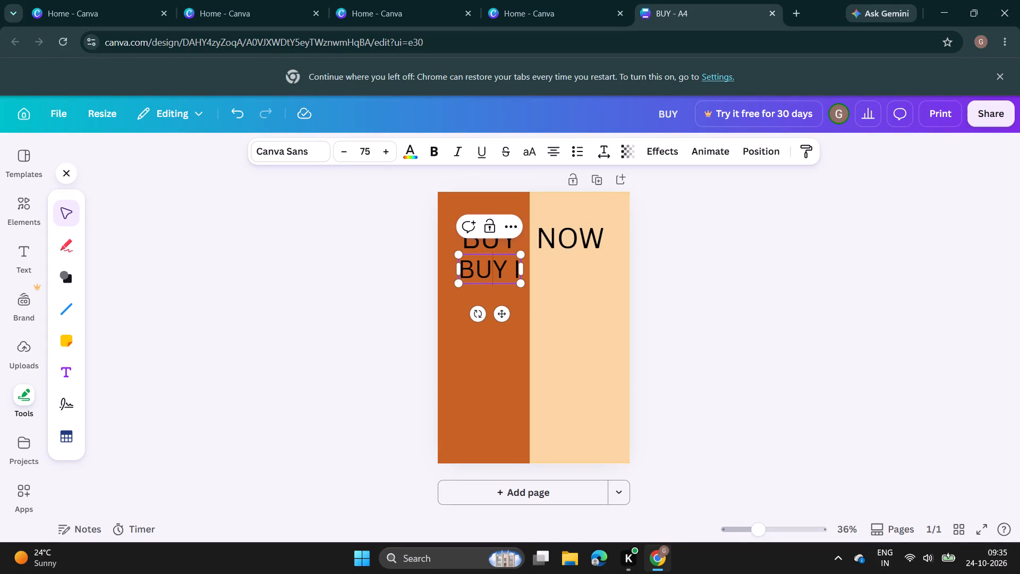
click(570, 277)
Duplicate the "BUY I" text onto the peach half beneath "NOW" and change the copy to "GET I".
click(499, 266)
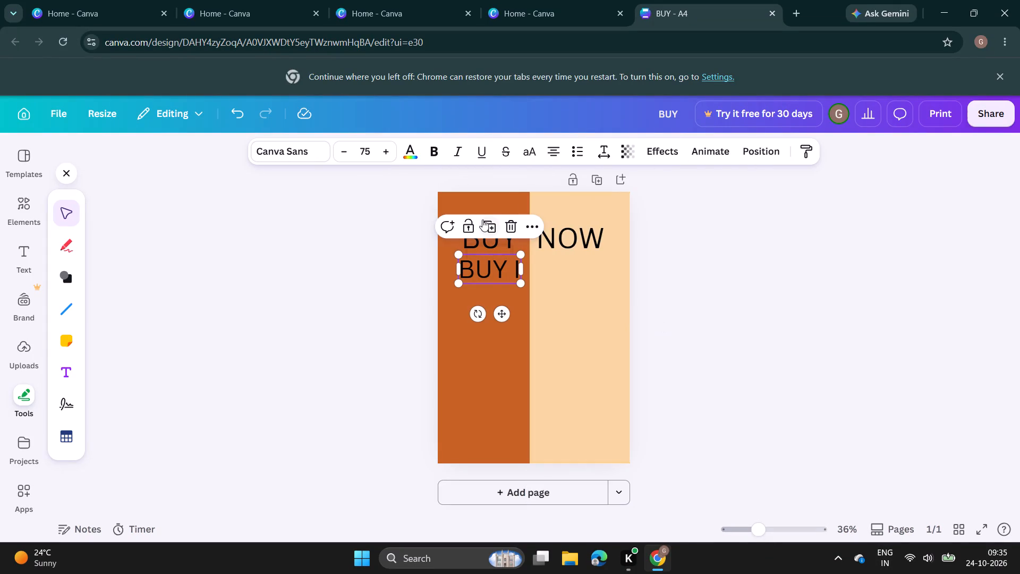
click(486, 221)
drag(489, 293, 496, 296)
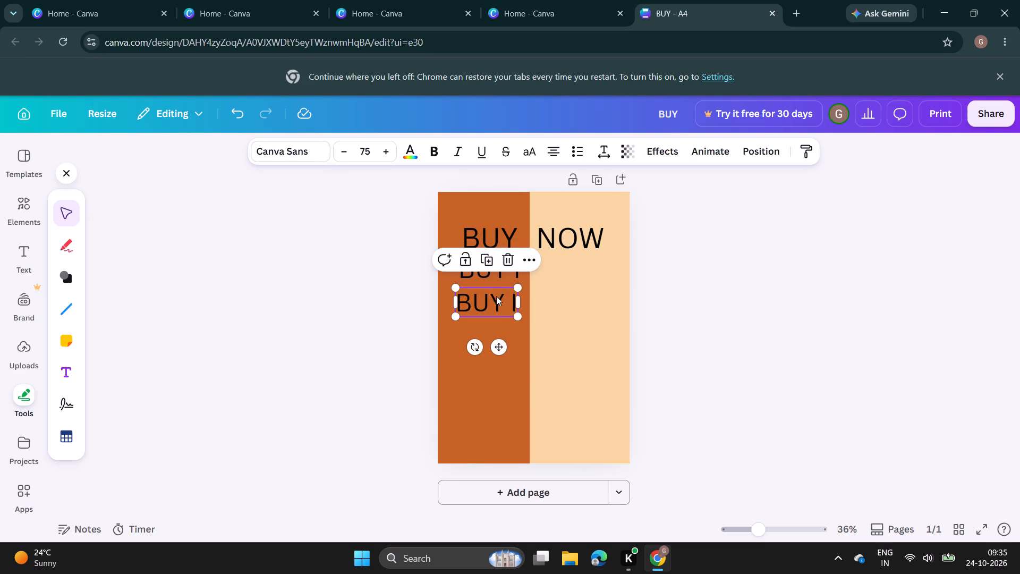
drag(496, 296, 573, 262)
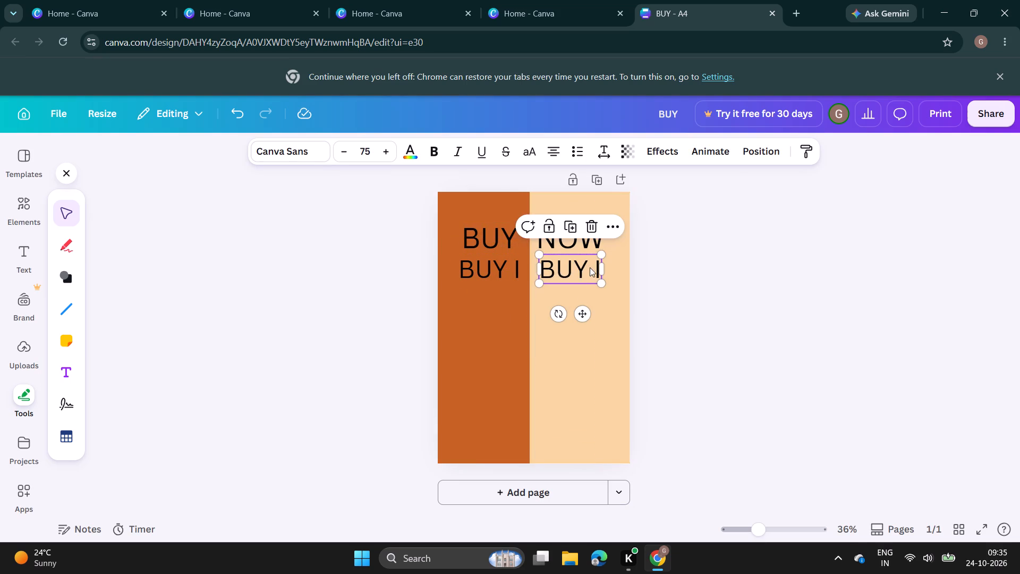
click(595, 266)
key(BackSpace)
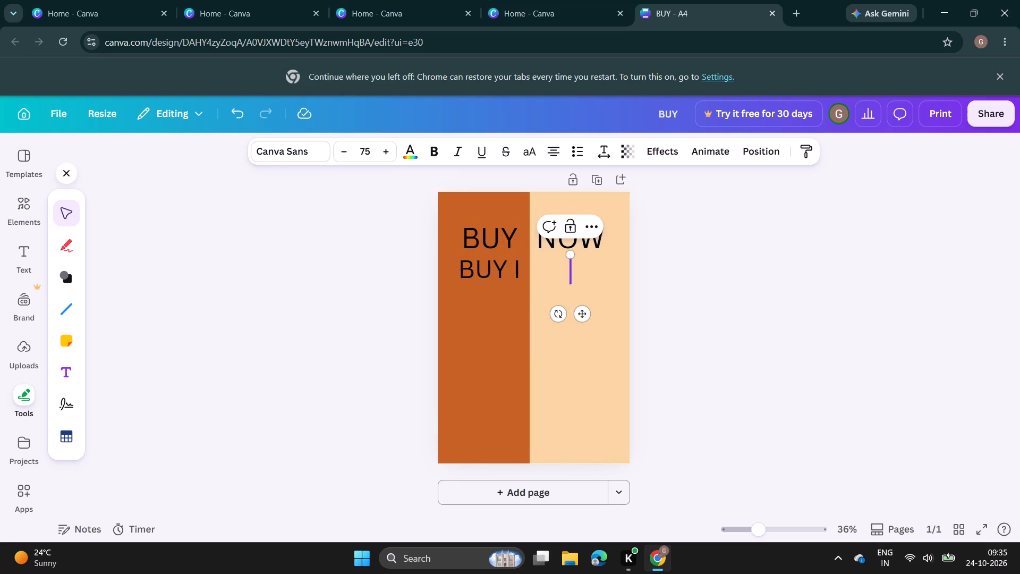
text(GET)
key(space)
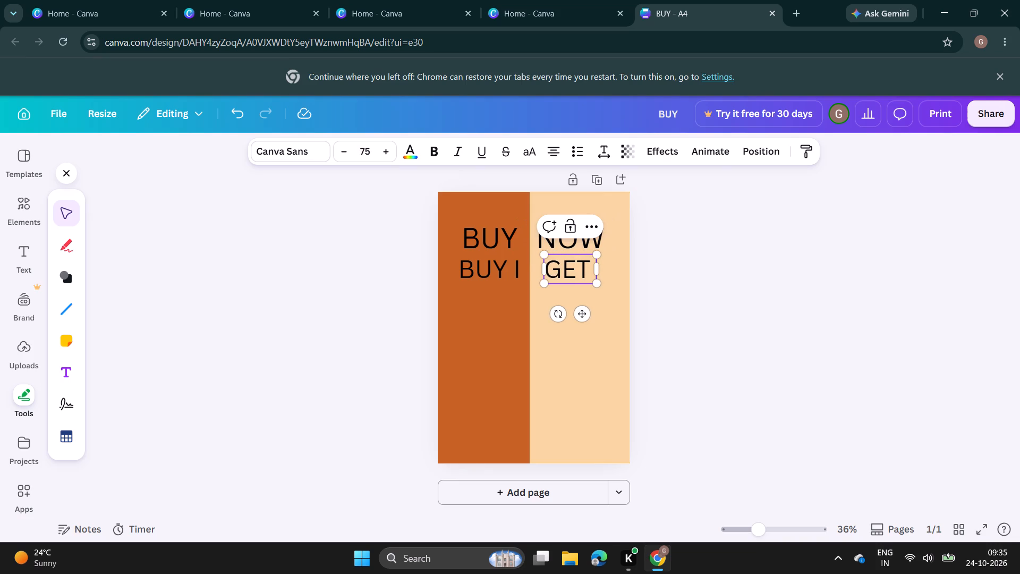
text(I)
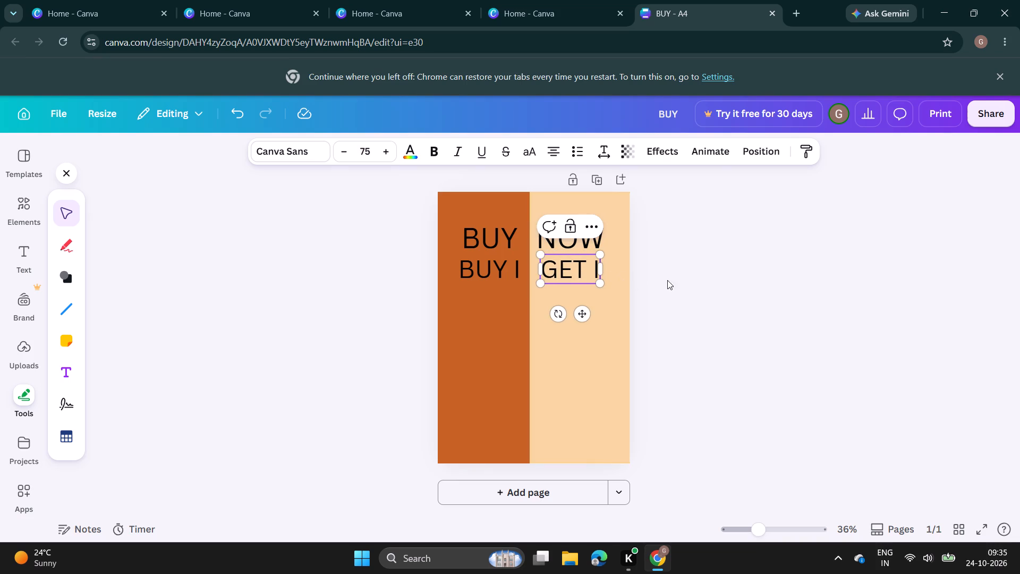
click(675, 275)
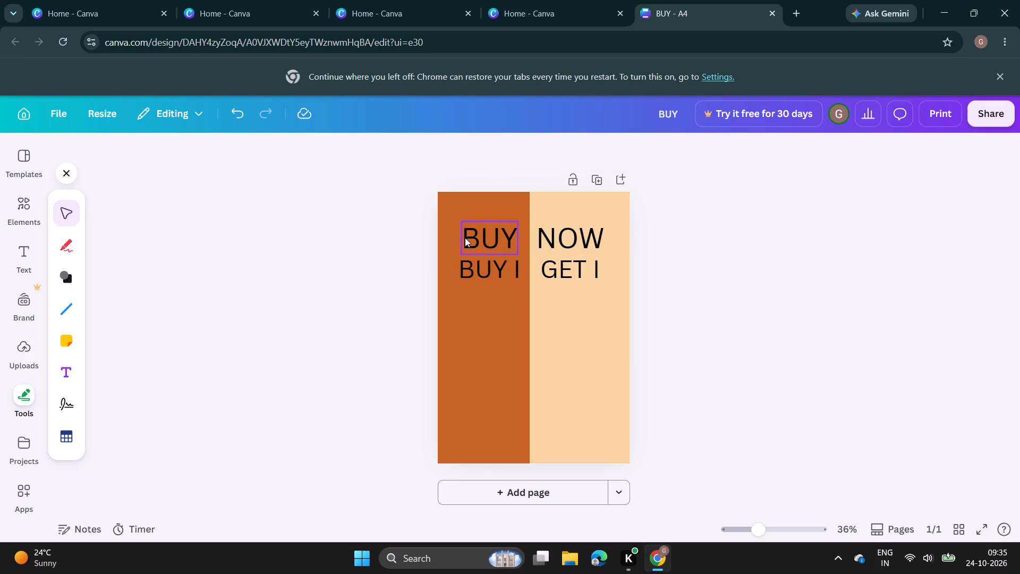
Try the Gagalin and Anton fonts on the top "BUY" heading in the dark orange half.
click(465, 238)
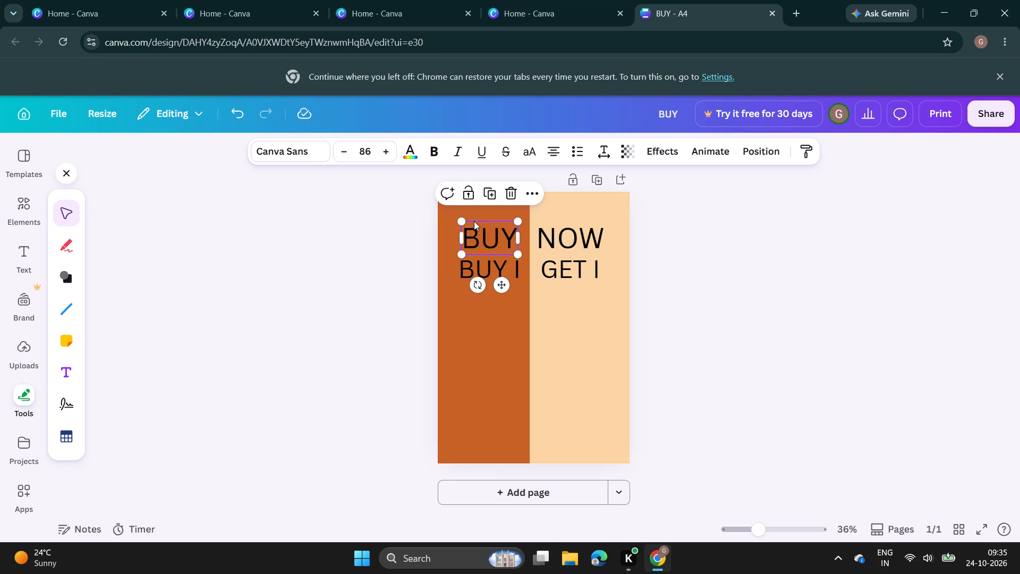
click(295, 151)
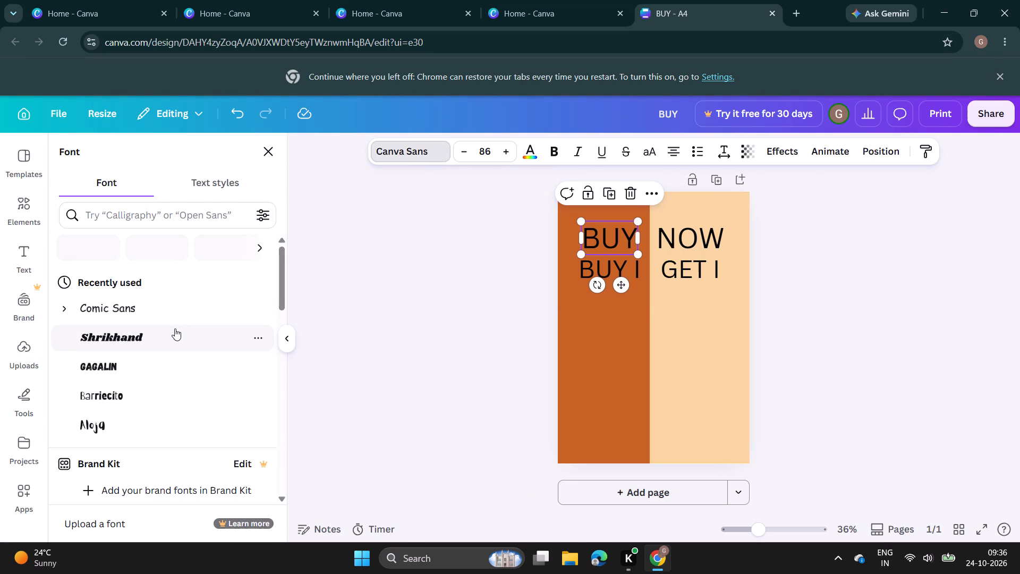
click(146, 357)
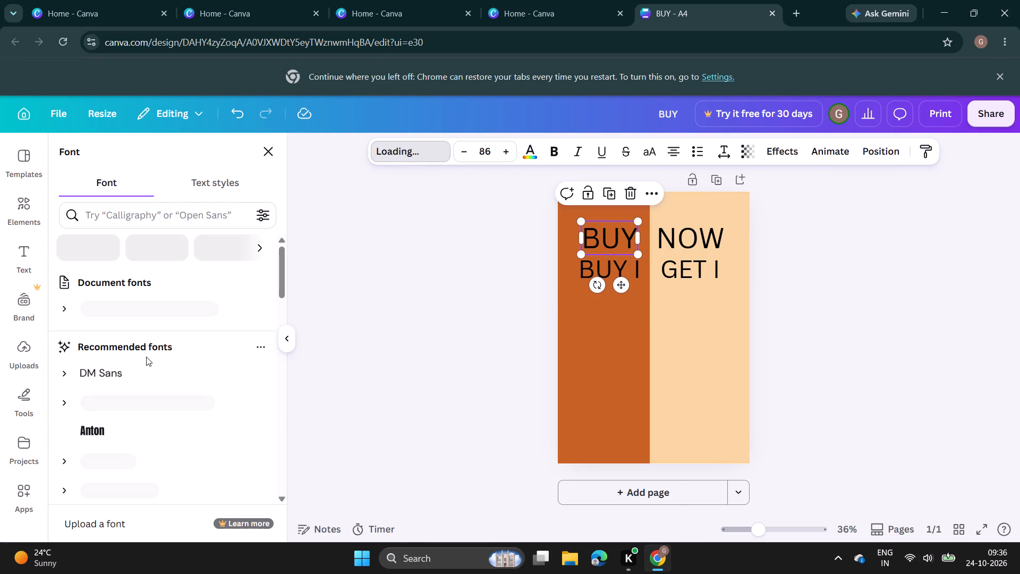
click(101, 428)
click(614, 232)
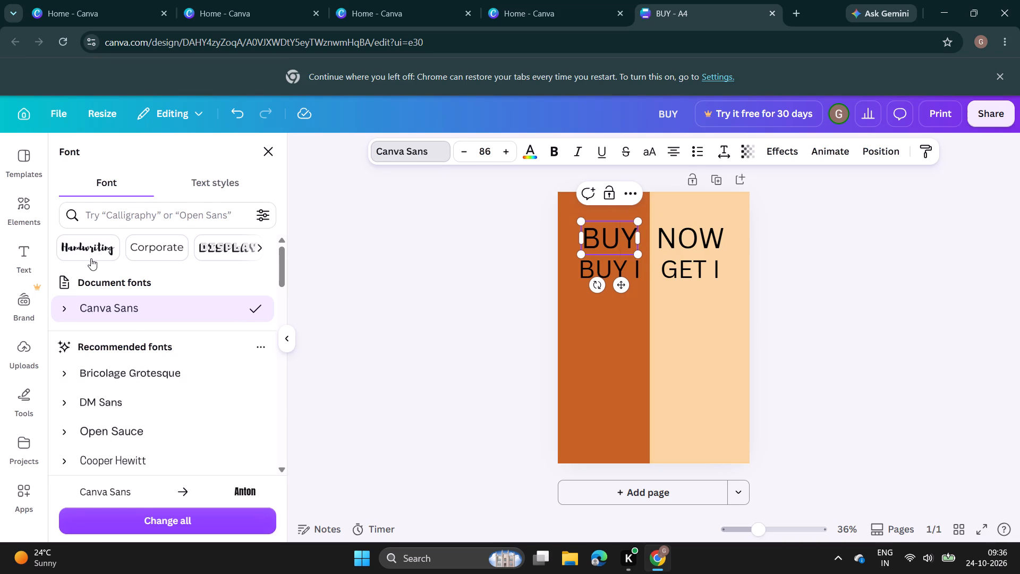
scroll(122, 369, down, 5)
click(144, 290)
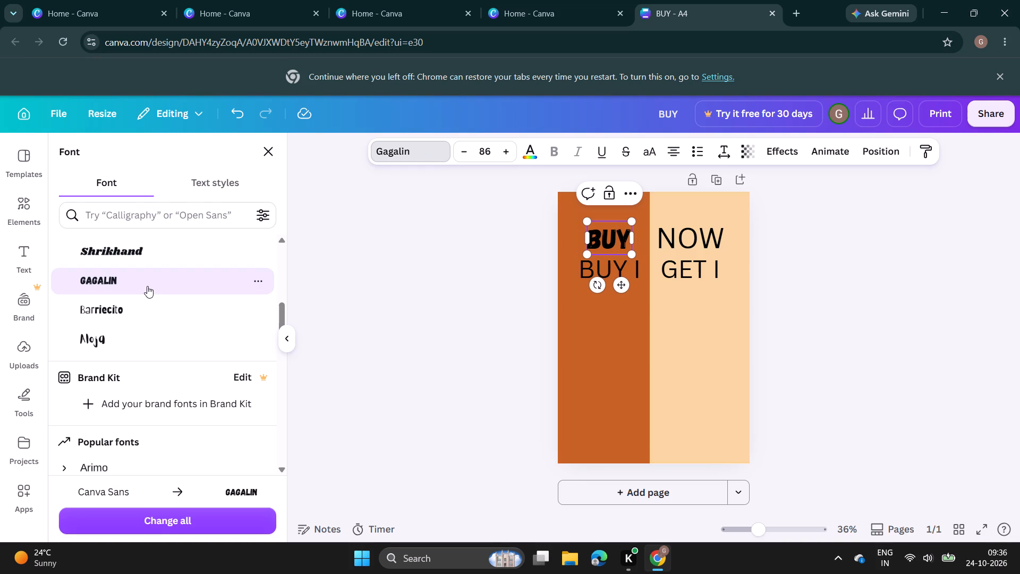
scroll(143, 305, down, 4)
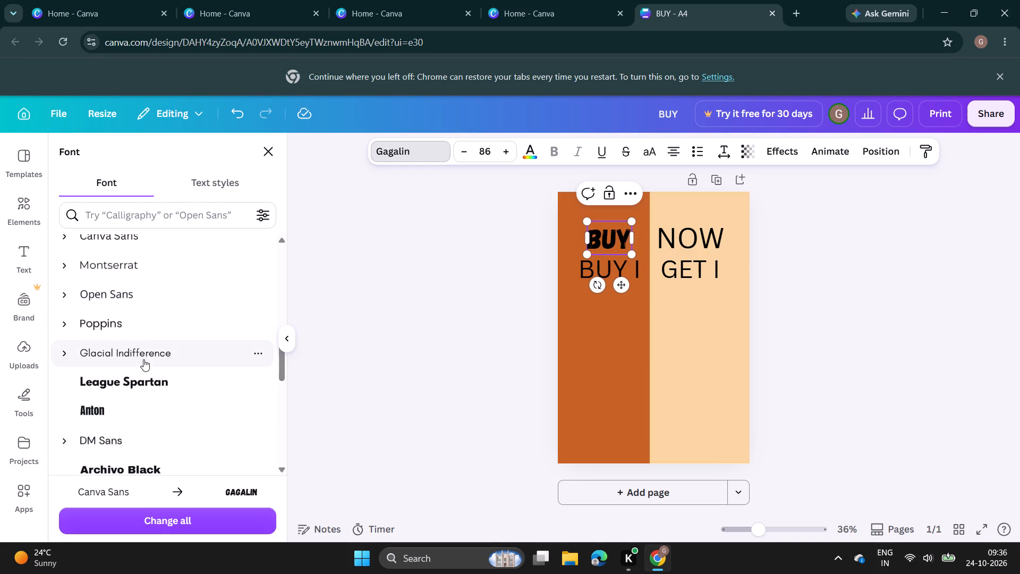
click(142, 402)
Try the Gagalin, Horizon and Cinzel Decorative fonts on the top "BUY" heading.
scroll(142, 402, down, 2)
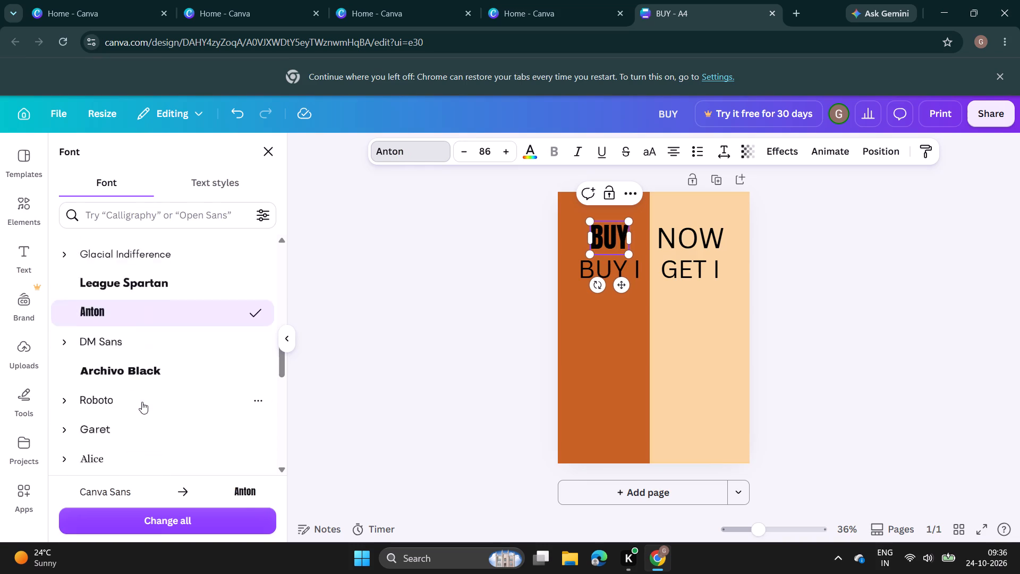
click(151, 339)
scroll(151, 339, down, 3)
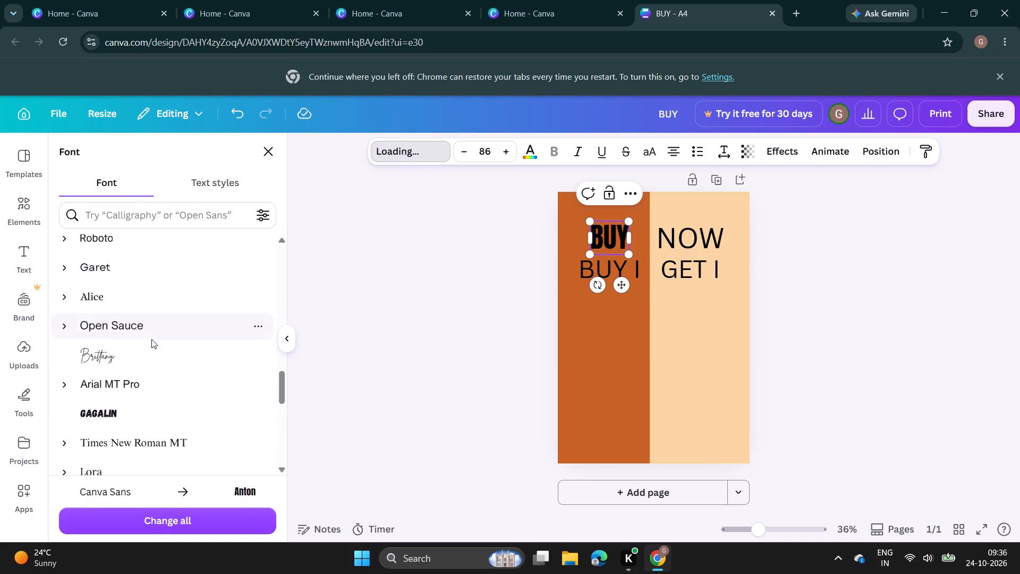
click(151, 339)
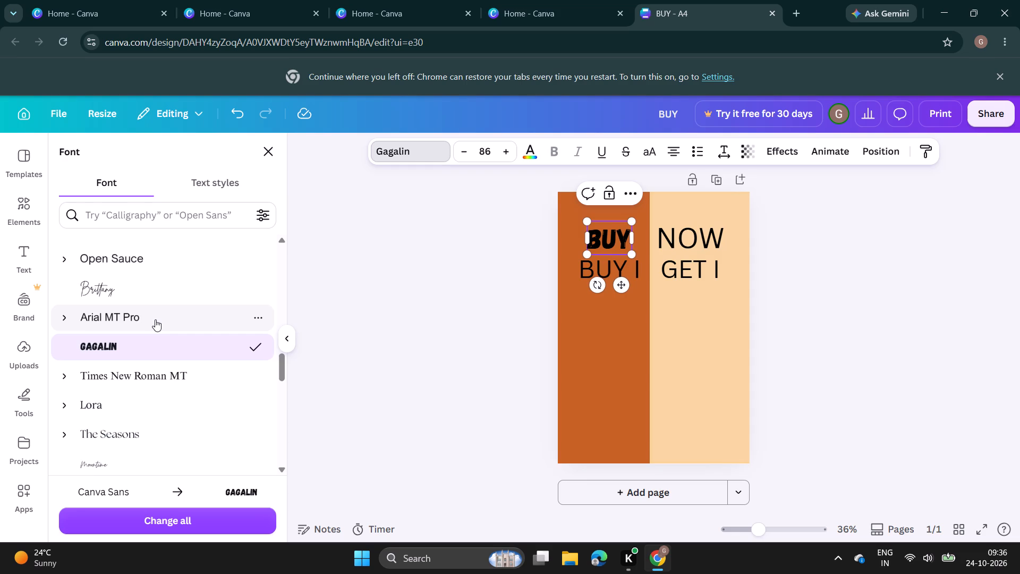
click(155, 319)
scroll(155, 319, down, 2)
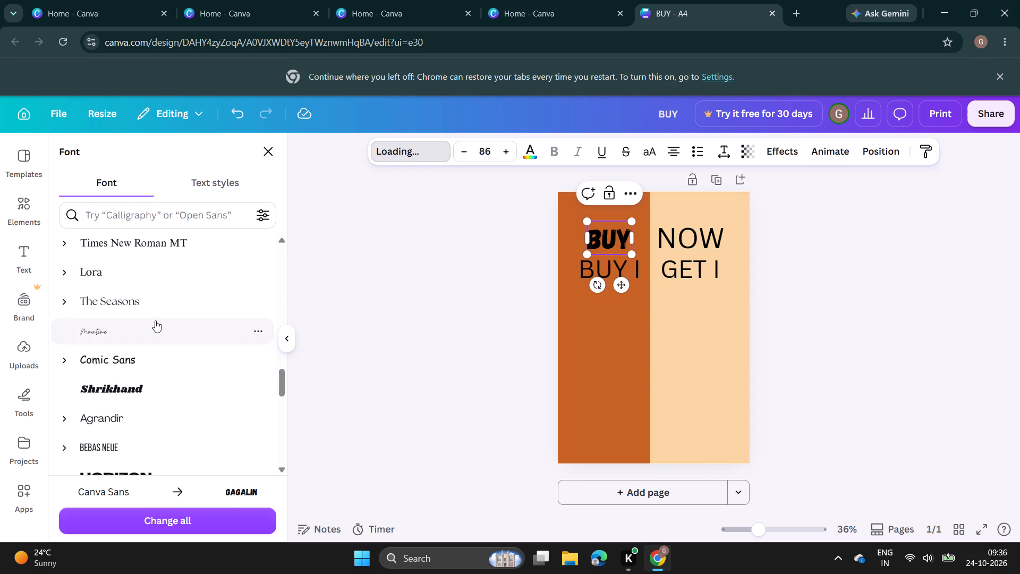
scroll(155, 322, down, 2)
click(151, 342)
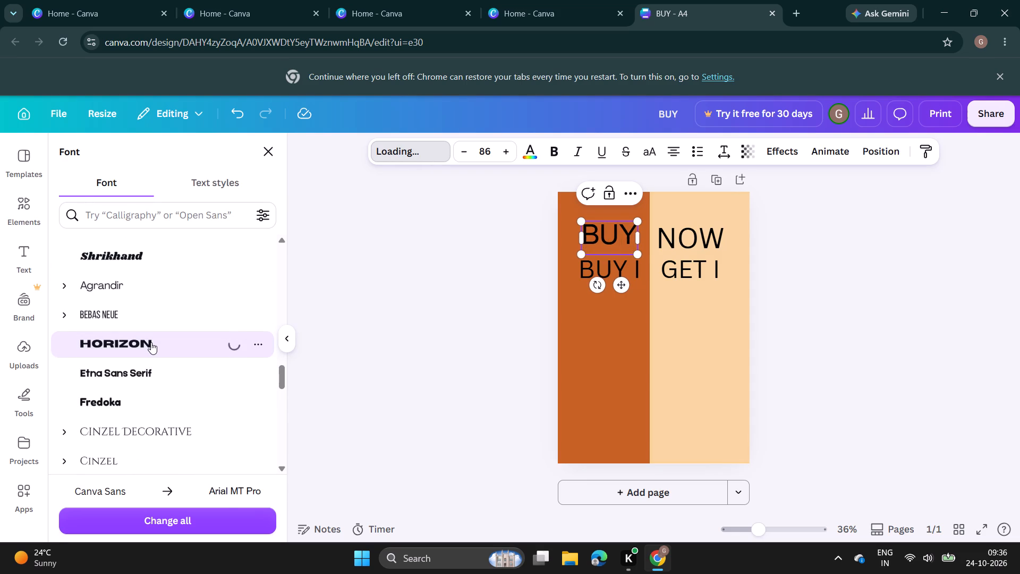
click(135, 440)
Set the top "BUY" heading's font to Adlery Pro.
scroll(137, 439, down, 3)
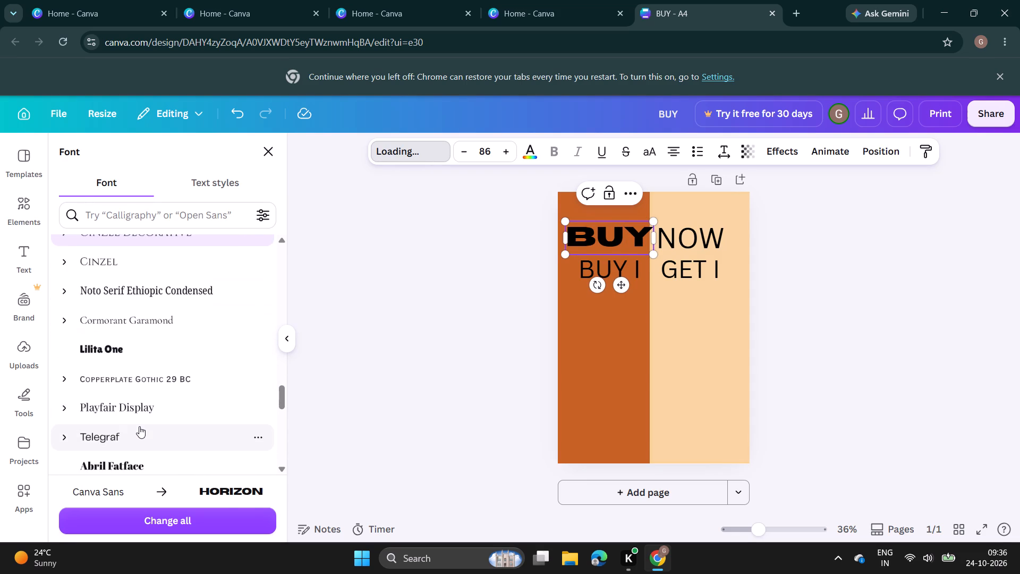
scroll(140, 419, down, 3)
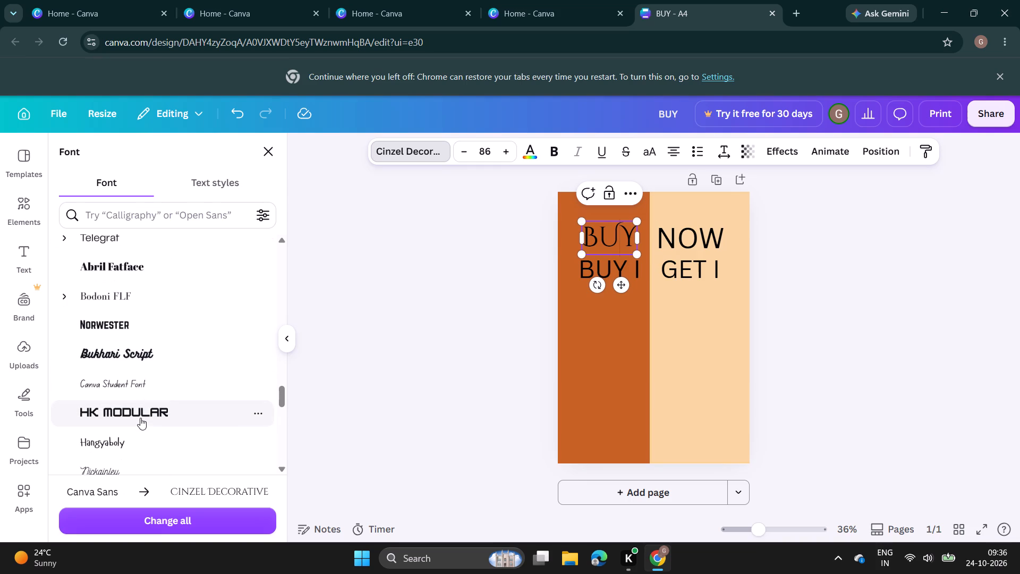
scroll(140, 417, down, 13)
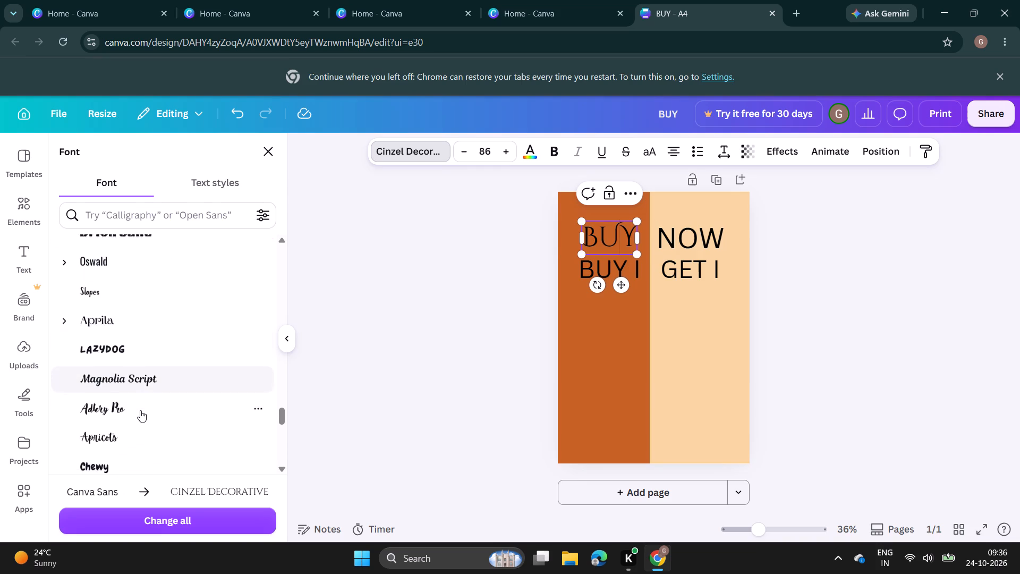
scroll(140, 404, down, 9)
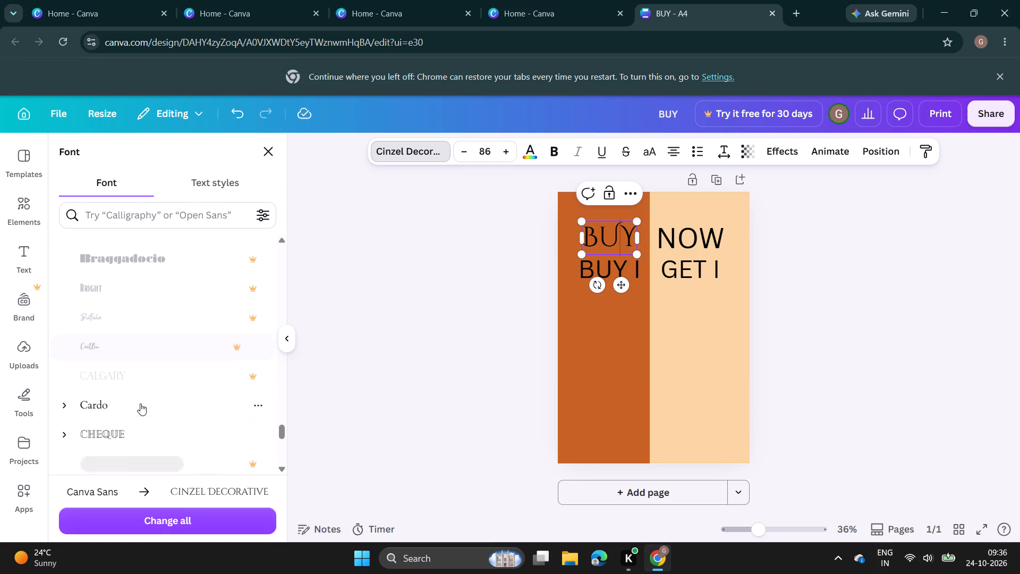
scroll(140, 403, down, 4)
scroll(140, 402, up, 5)
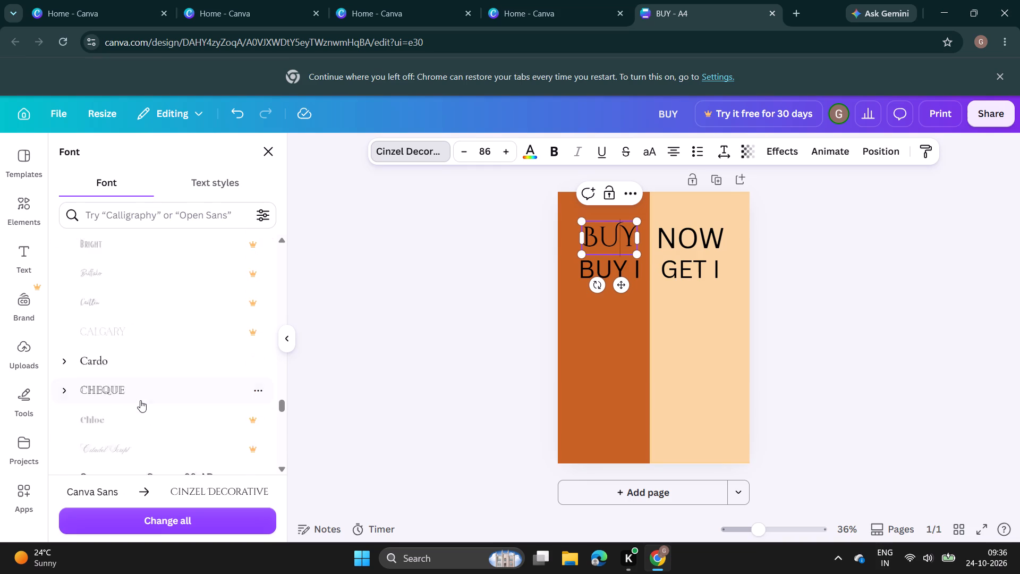
scroll(140, 400, up, 11)
click(144, 360)
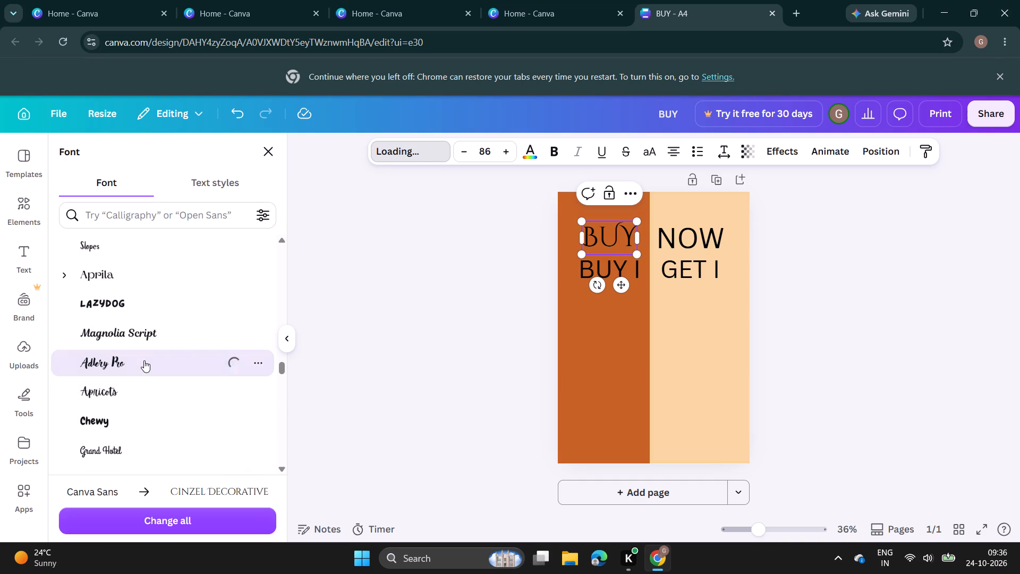
Browse the font list and the document text styles for an alternative font for the top "BUY" heading.
scroll(148, 339, up, 5)
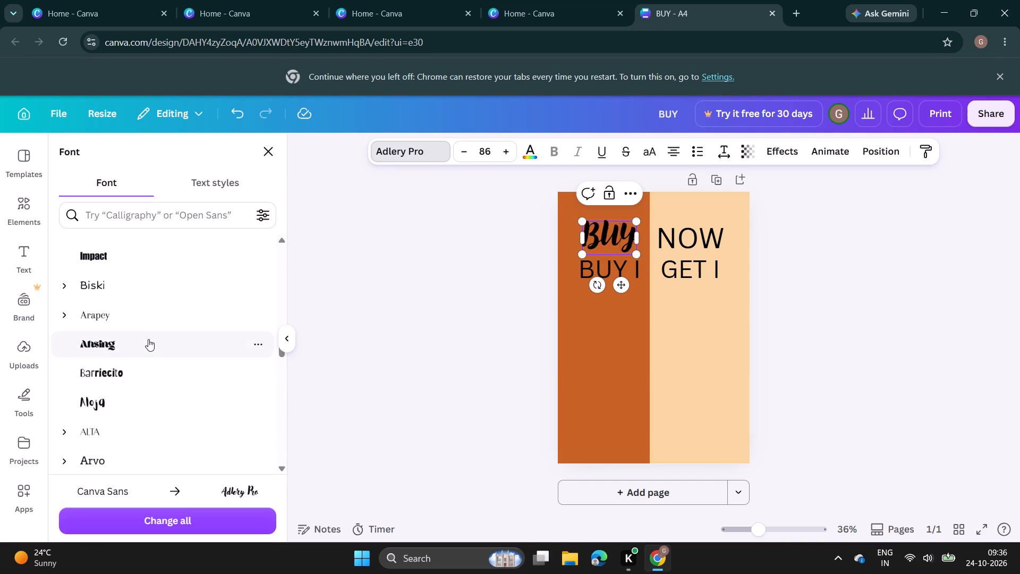
scroll(148, 339, up, 19)
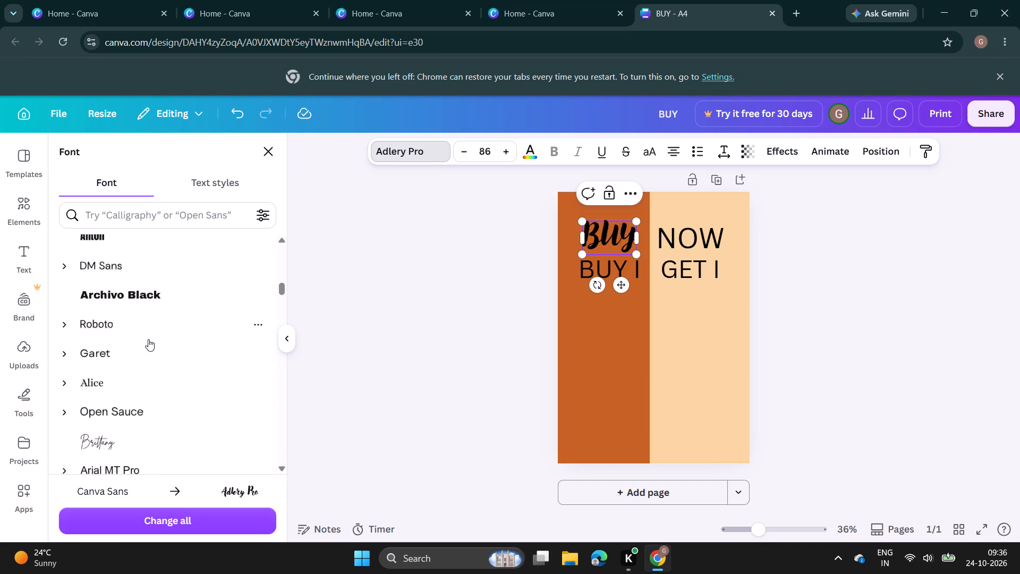
scroll(148, 339, up, 6)
scroll(148, 339, down, 5)
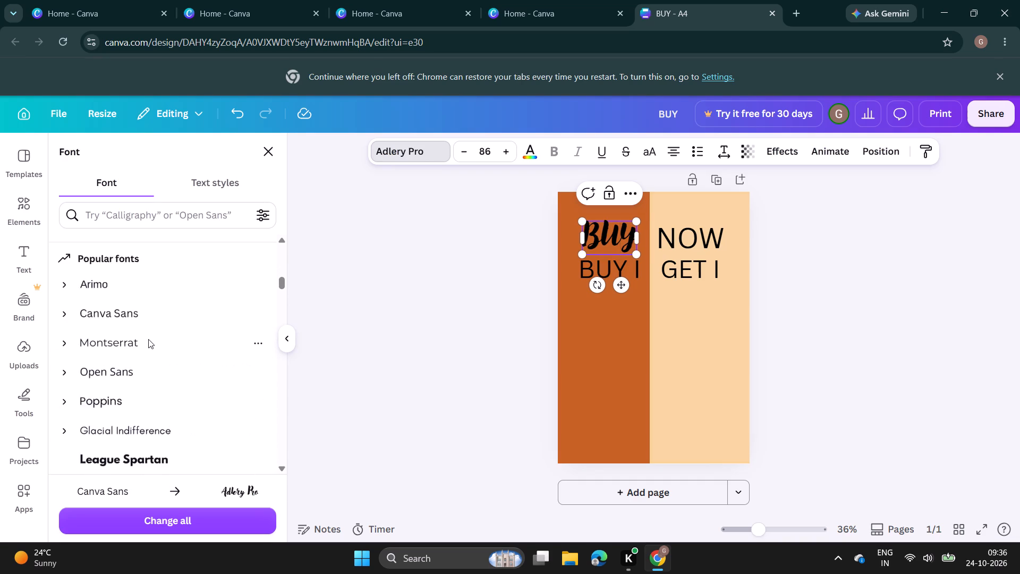
scroll(148, 339, down, 2)
scroll(148, 339, up, 5)
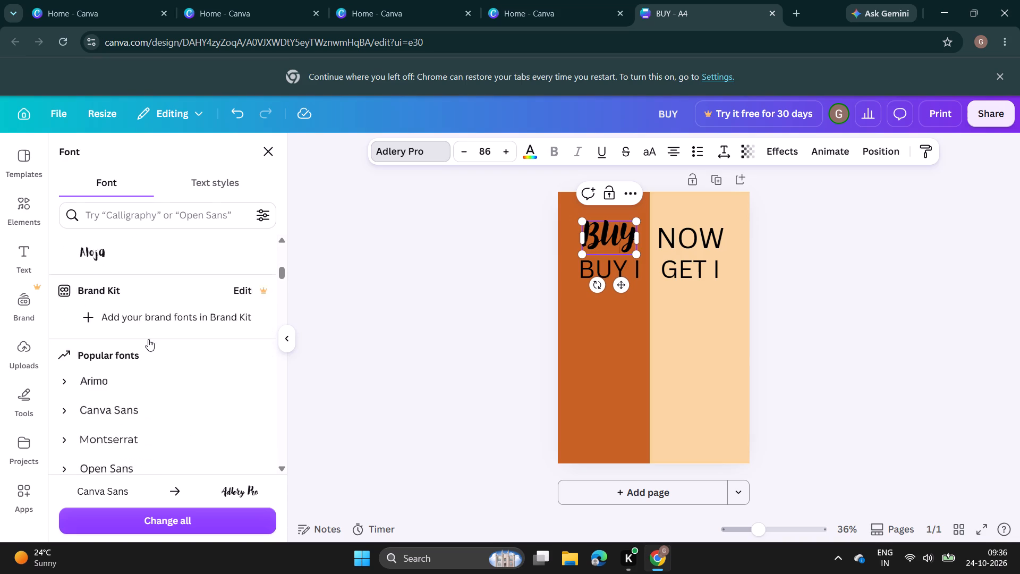
scroll(148, 339, up, 6)
scroll(148, 339, down, 2)
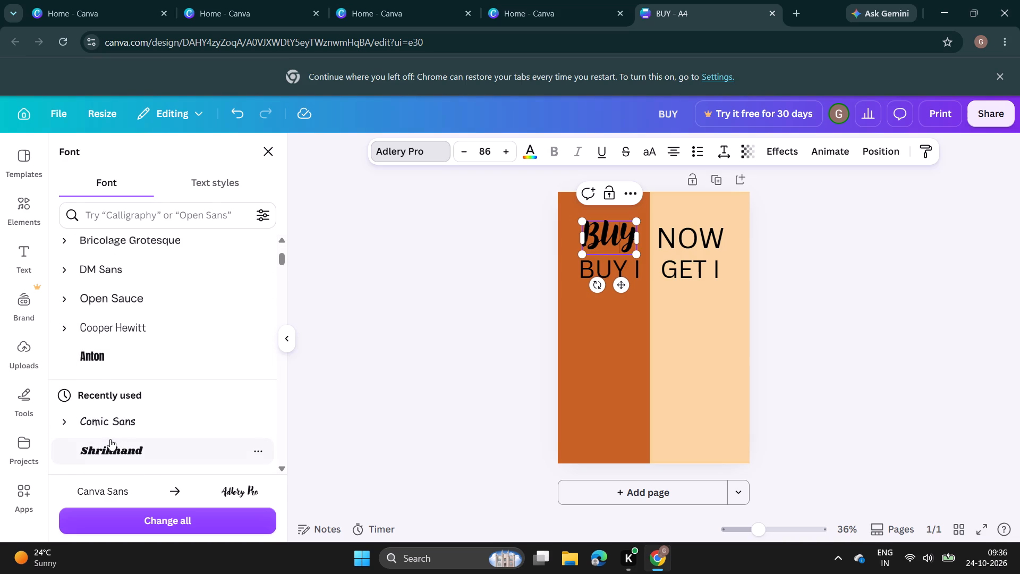
scroll(117, 417, up, 5)
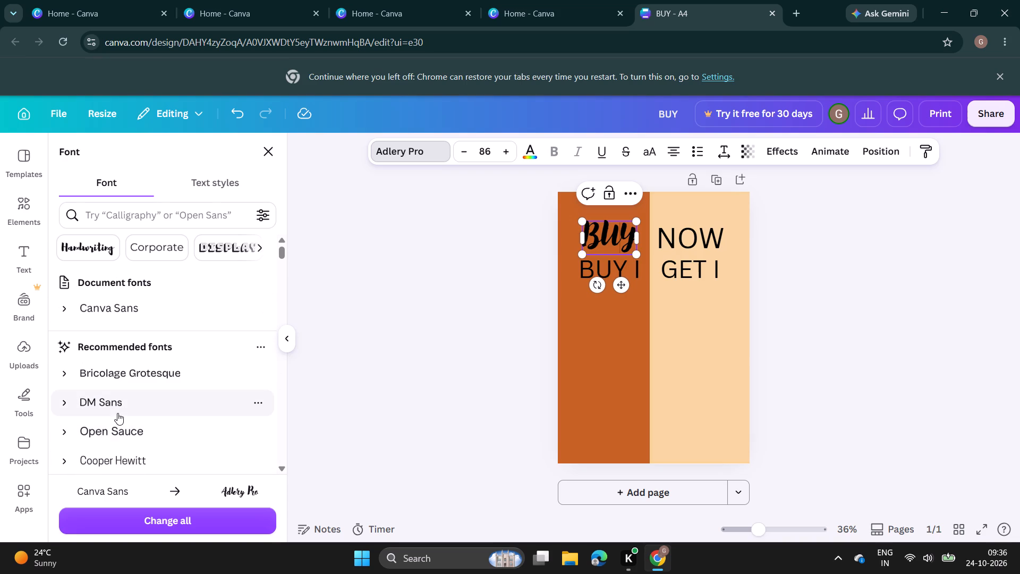
scroll(117, 413, up, 4)
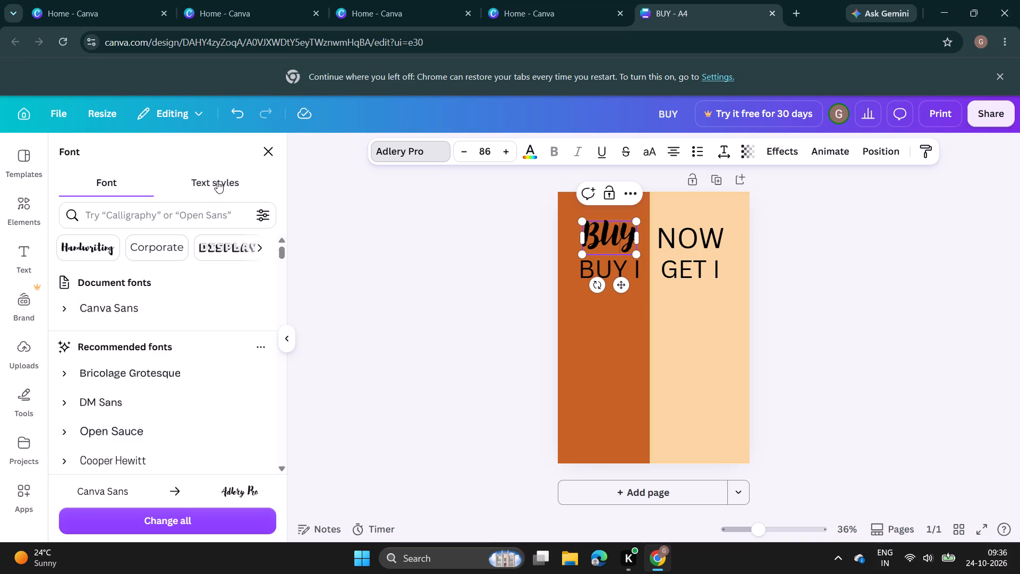
click(219, 179)
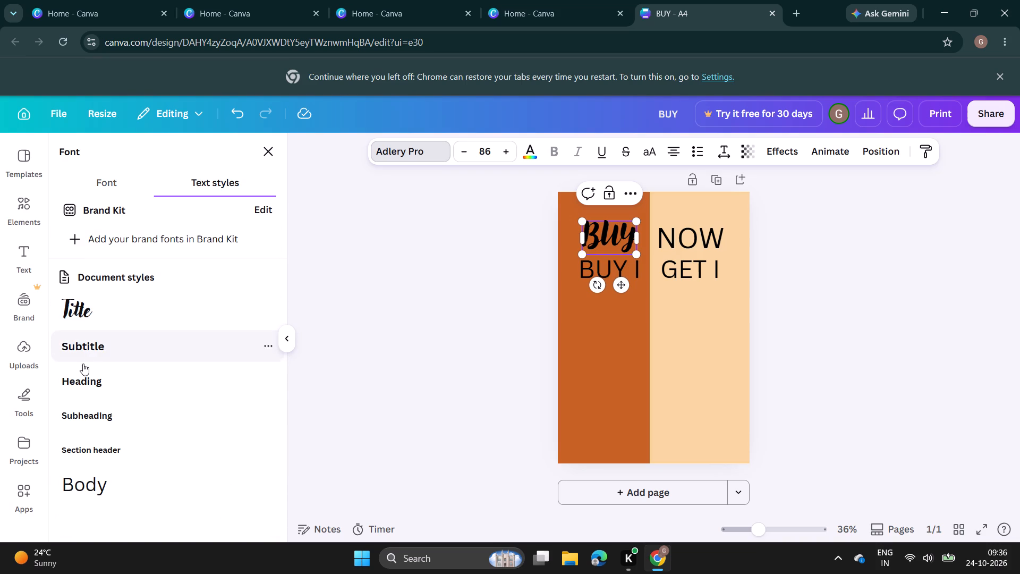
scroll(91, 469, down, 4)
scroll(98, 461, up, 4)
click(110, 188)
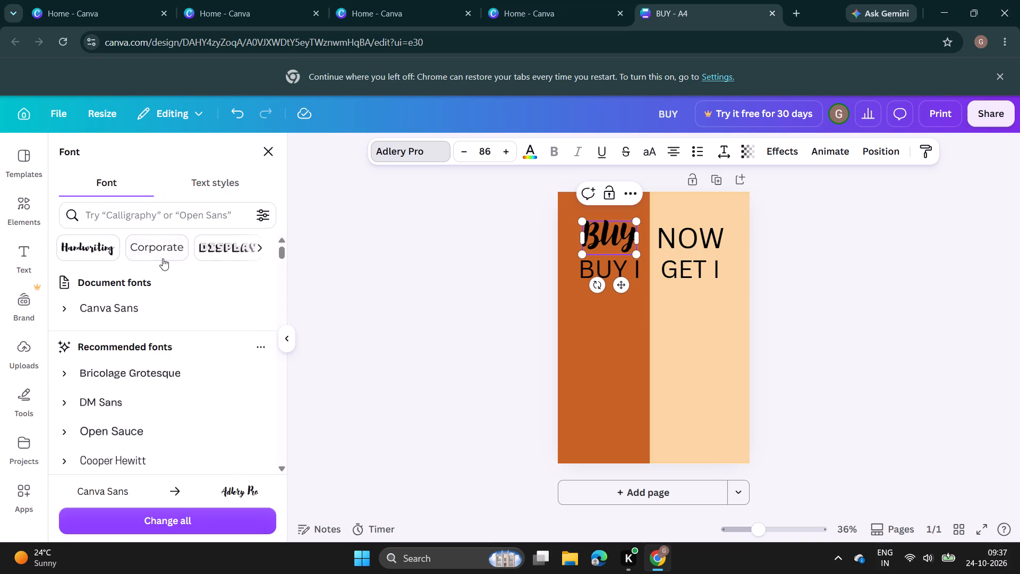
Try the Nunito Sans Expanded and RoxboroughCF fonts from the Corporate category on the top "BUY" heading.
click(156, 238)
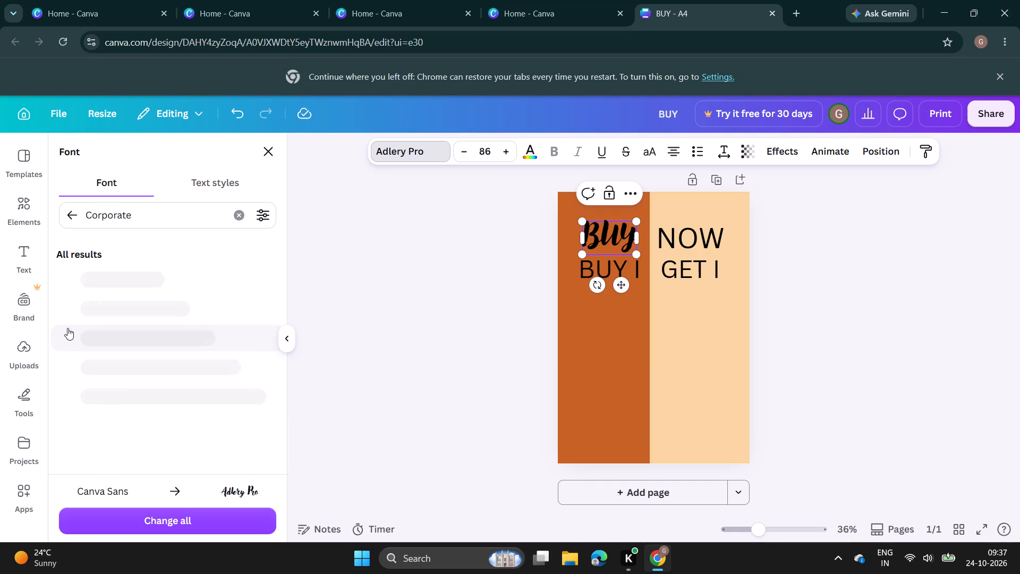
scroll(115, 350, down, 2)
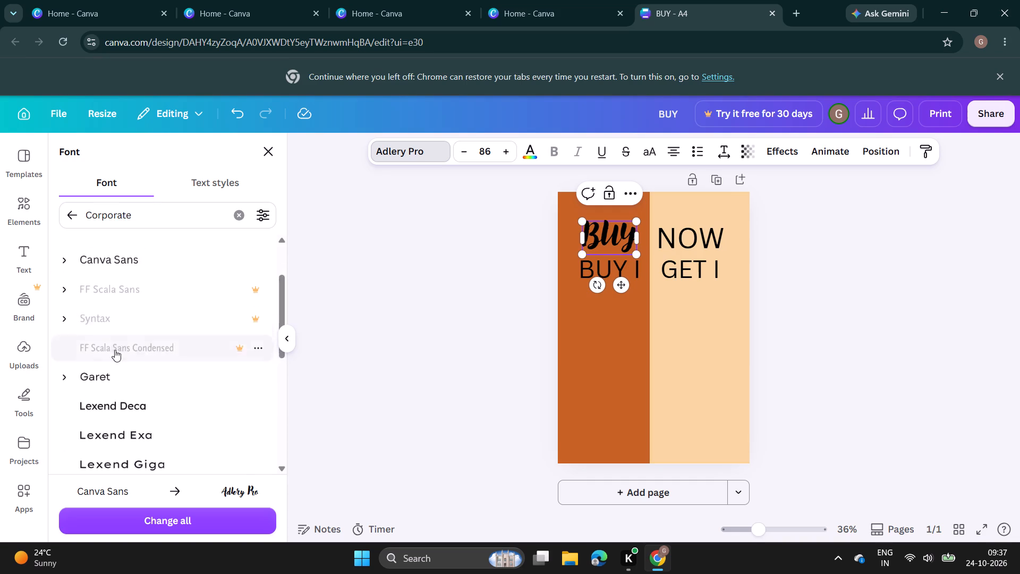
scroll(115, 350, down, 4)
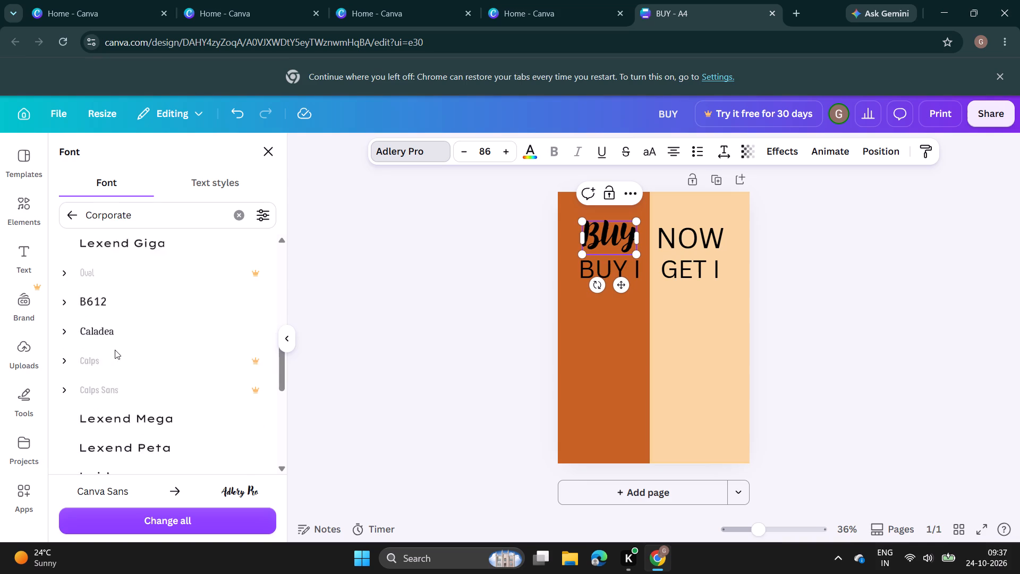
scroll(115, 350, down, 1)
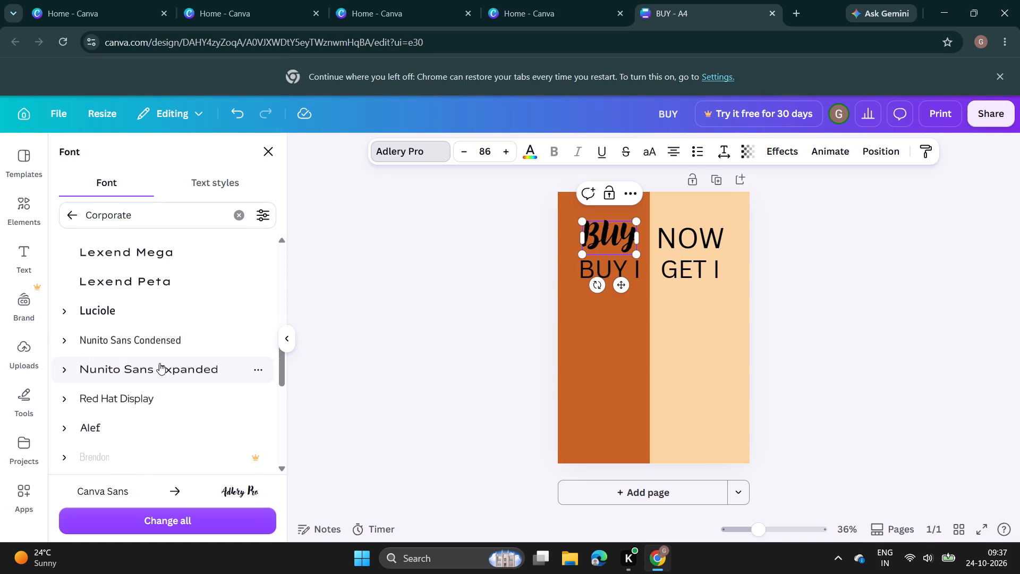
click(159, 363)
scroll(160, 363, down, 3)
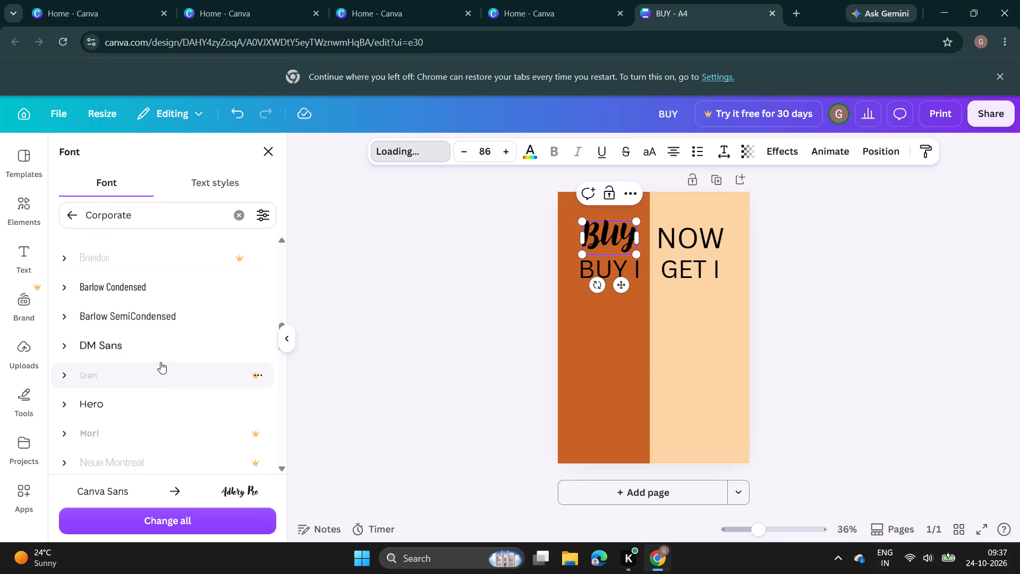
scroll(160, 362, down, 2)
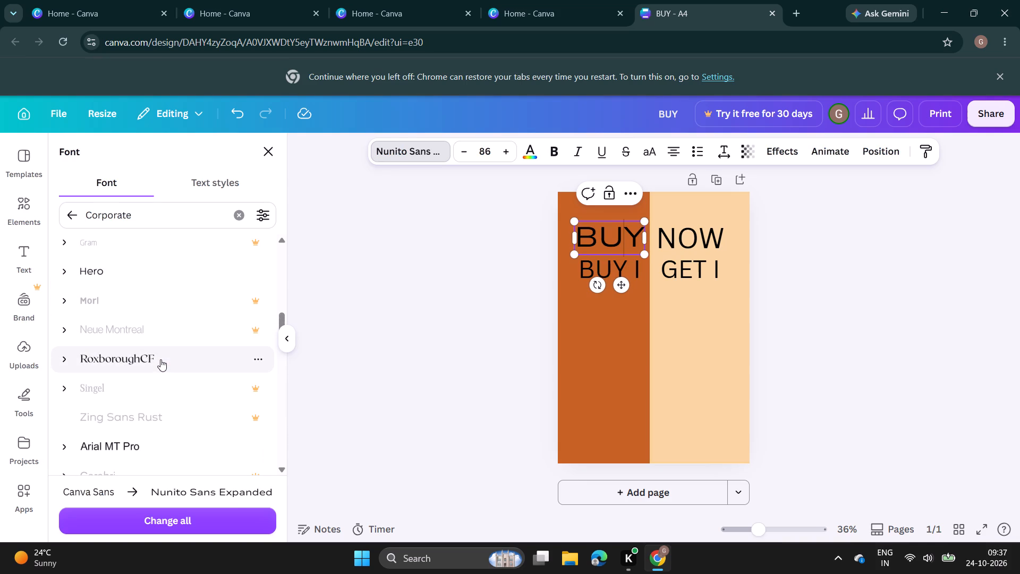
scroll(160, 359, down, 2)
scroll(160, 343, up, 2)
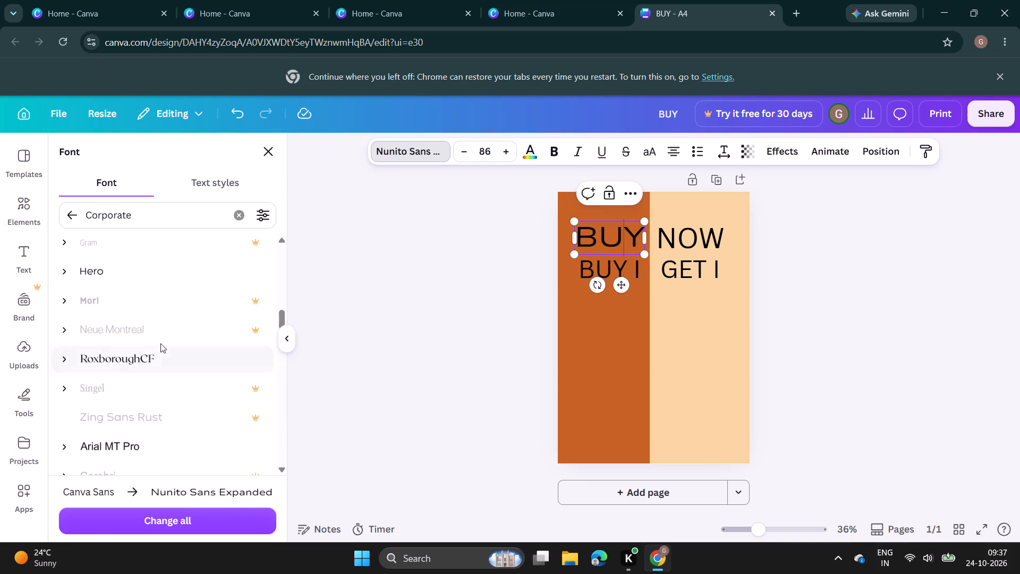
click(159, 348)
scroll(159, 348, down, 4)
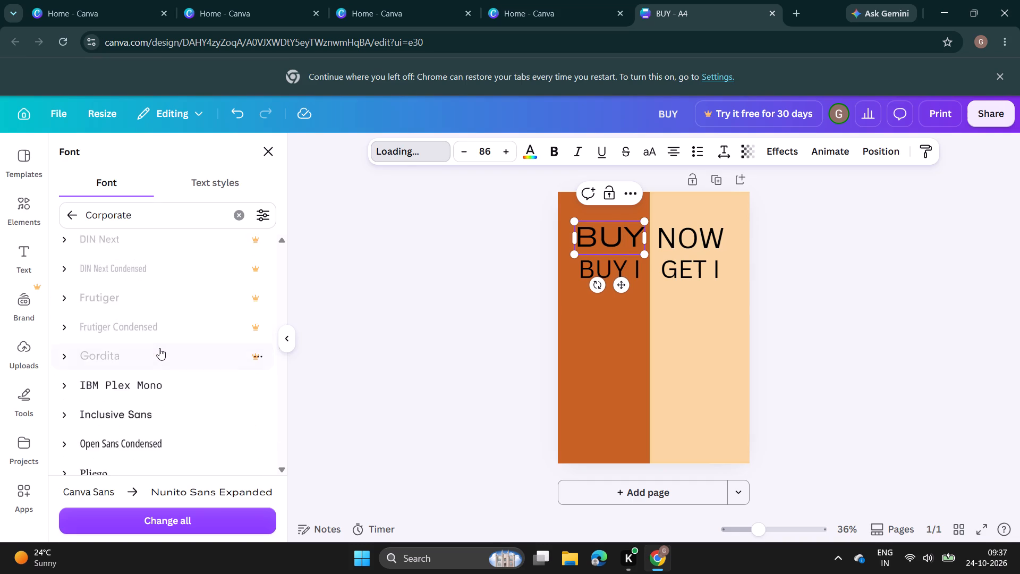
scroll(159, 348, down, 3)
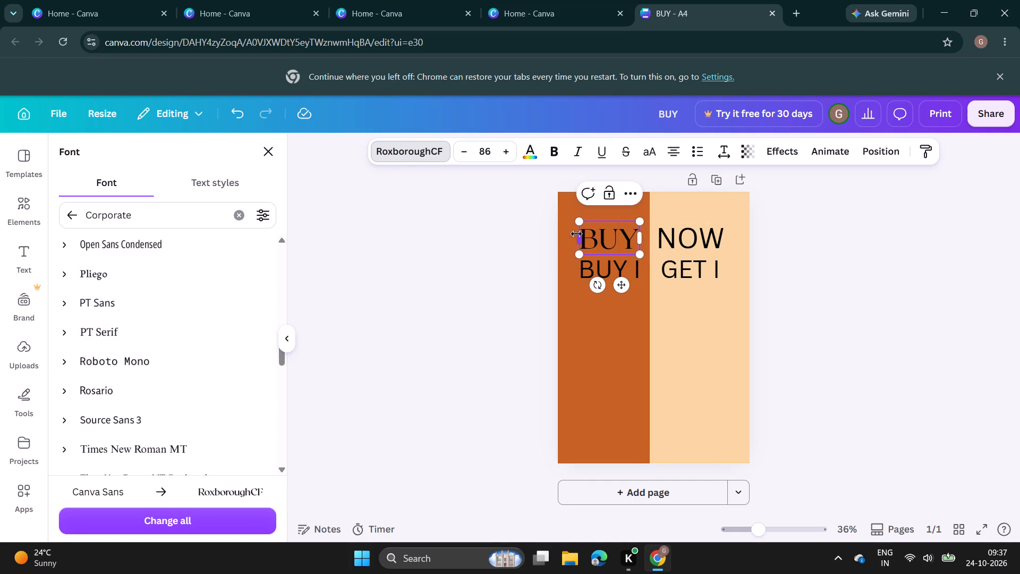
Enlarge the top "BUY" heading in the dark orange half to a font size of about 94.9.
drag(581, 222, 580, 213)
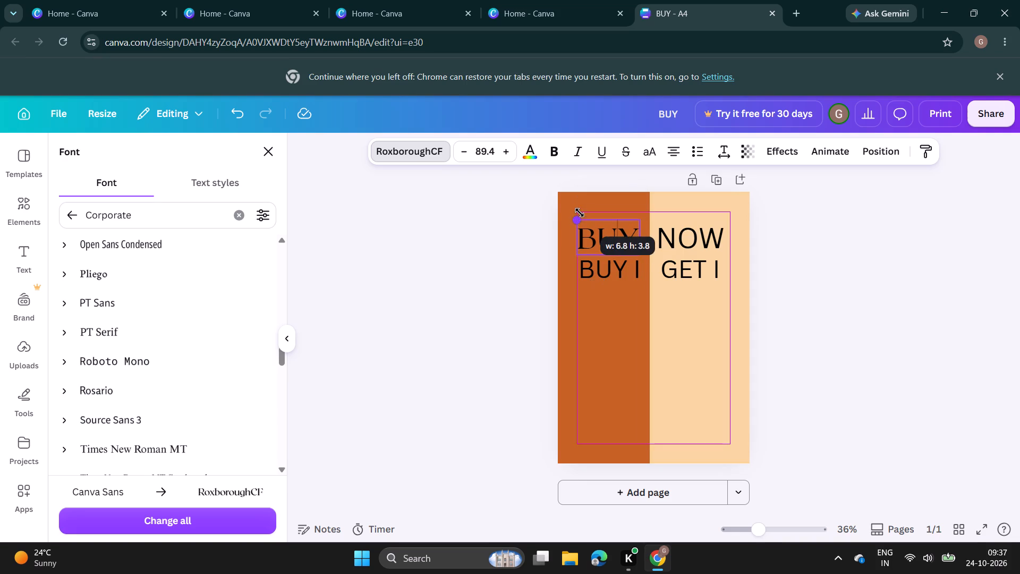
drag(580, 213, 593, 222)
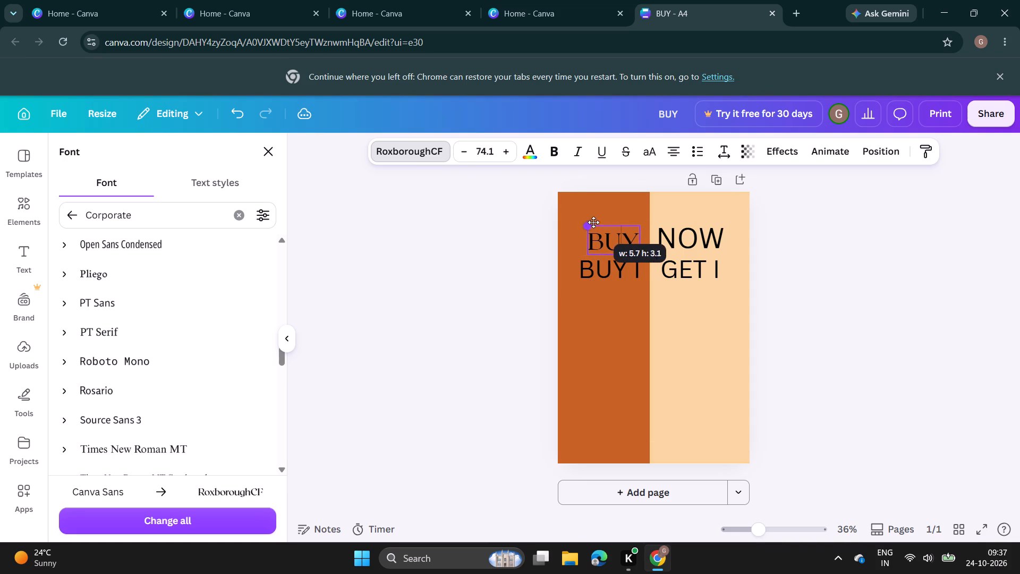
drag(593, 222, 585, 199)
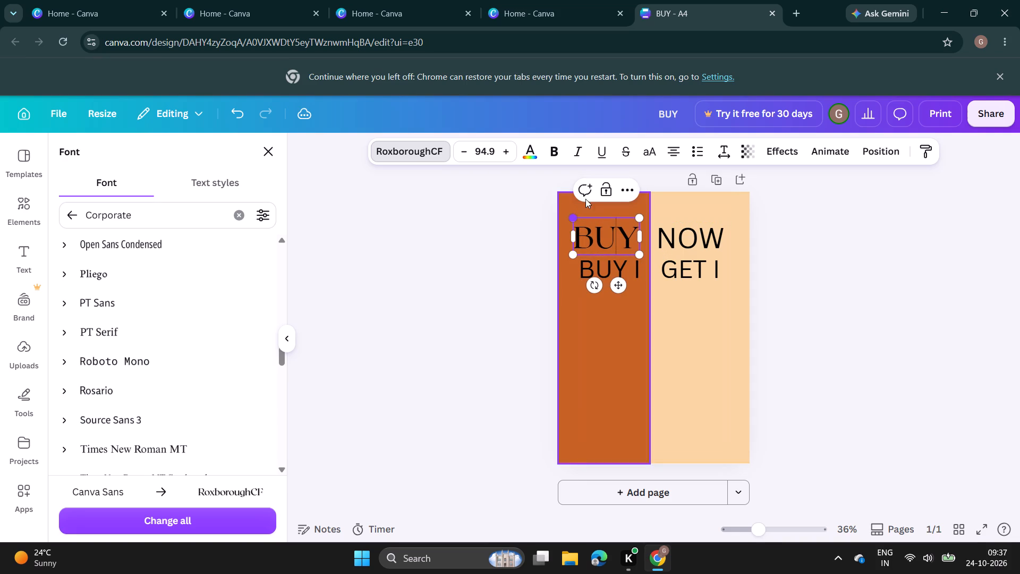
Enlarge the "NOW" heading to a font size of about 93.6 and nudge it away from the line dividing the halves.
click(669, 239)
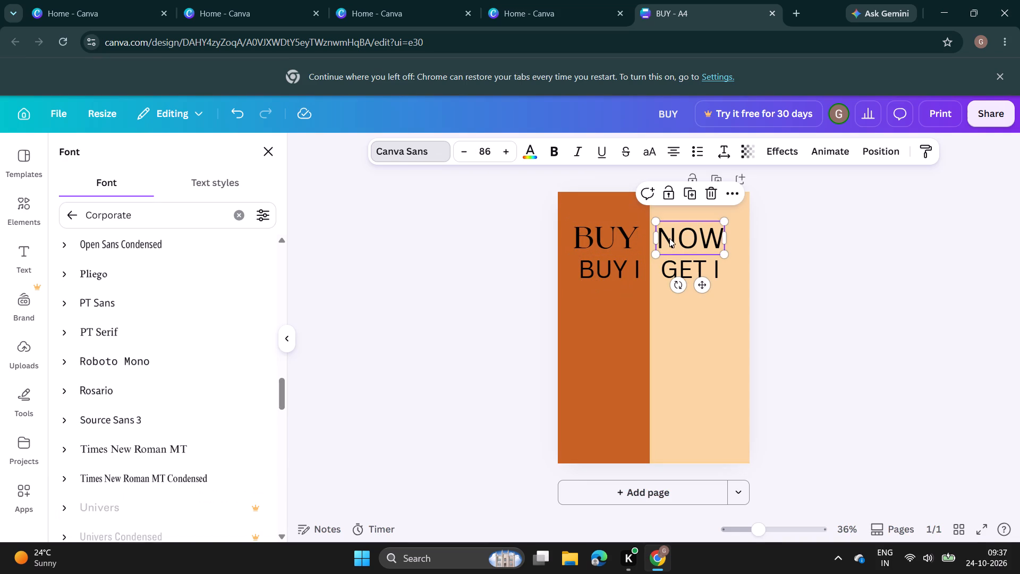
drag(658, 221, 656, 213)
drag(669, 235, 677, 235)
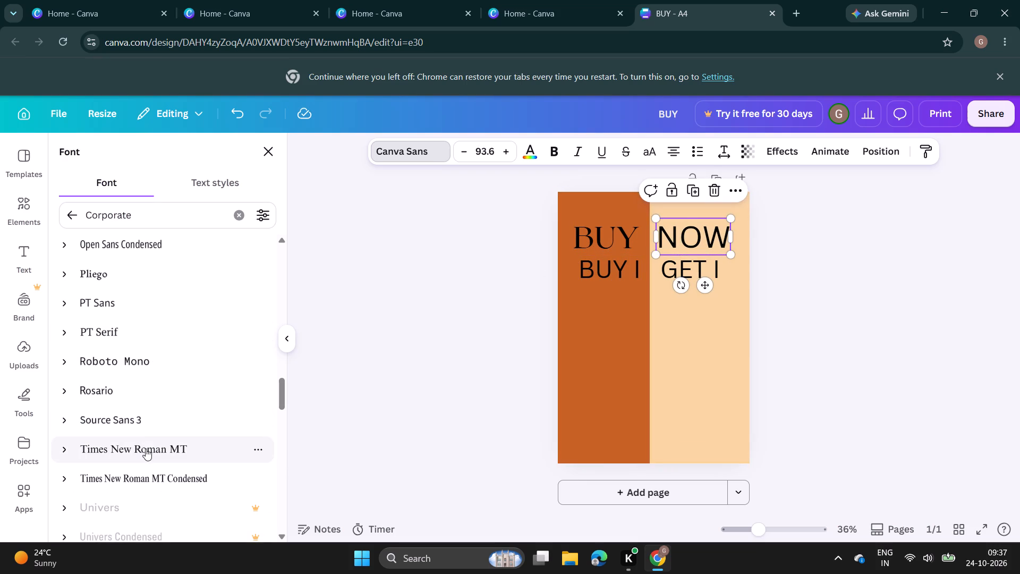
Set the font of both the "NOW" heading and the top "BUY" heading to Roboto Mono.
click(140, 367)
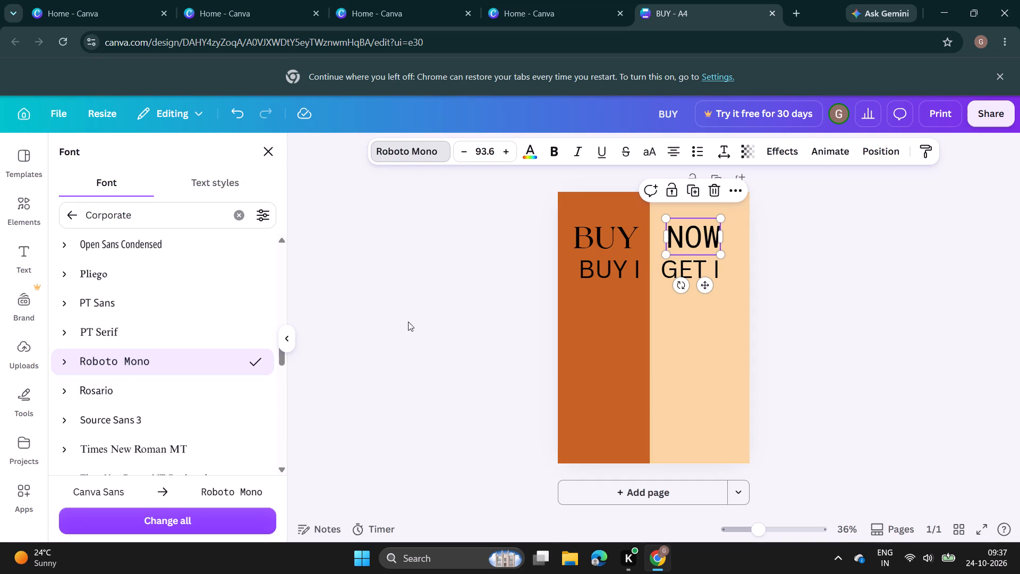
click(629, 237)
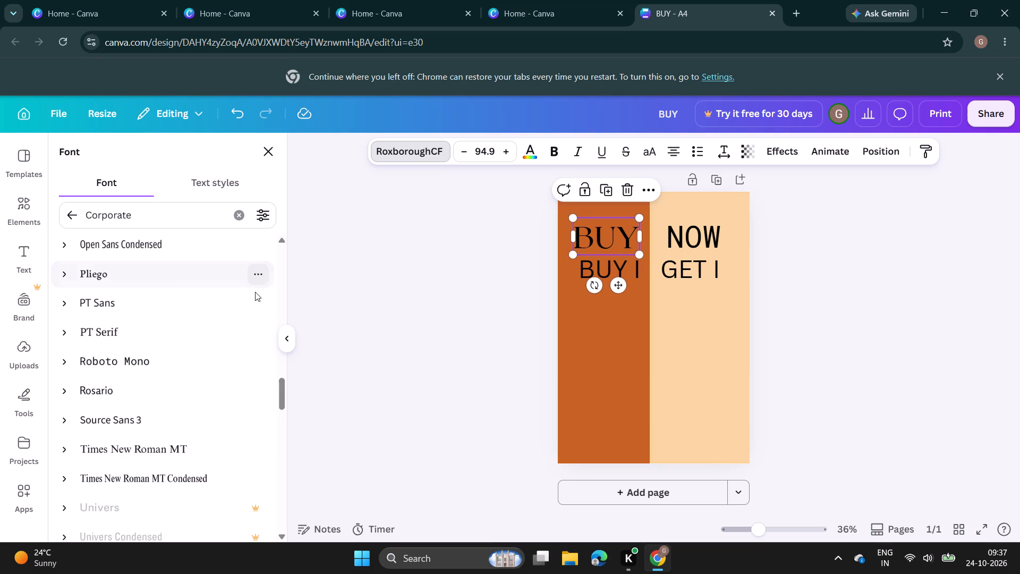
click(155, 356)
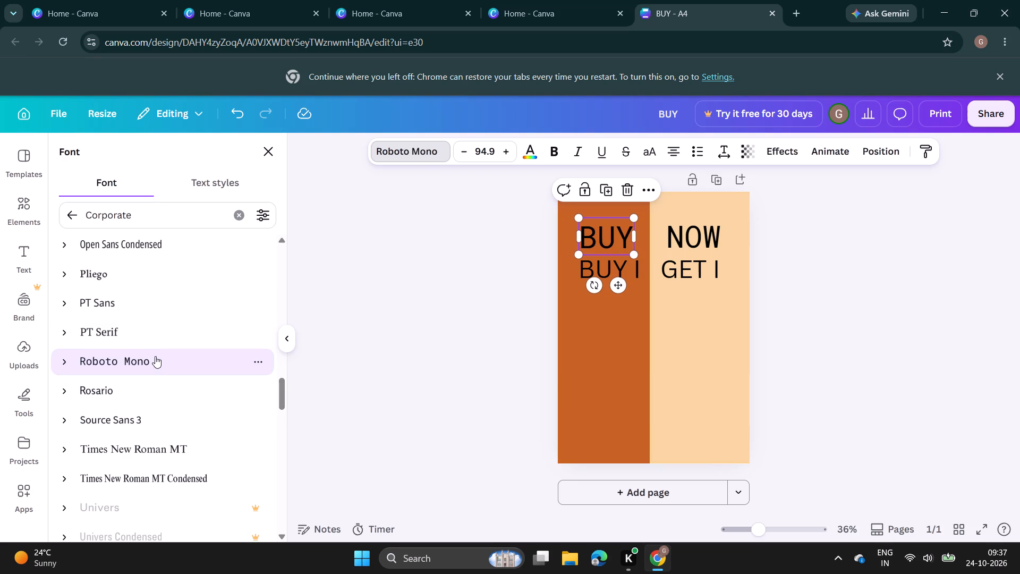
click(686, 237)
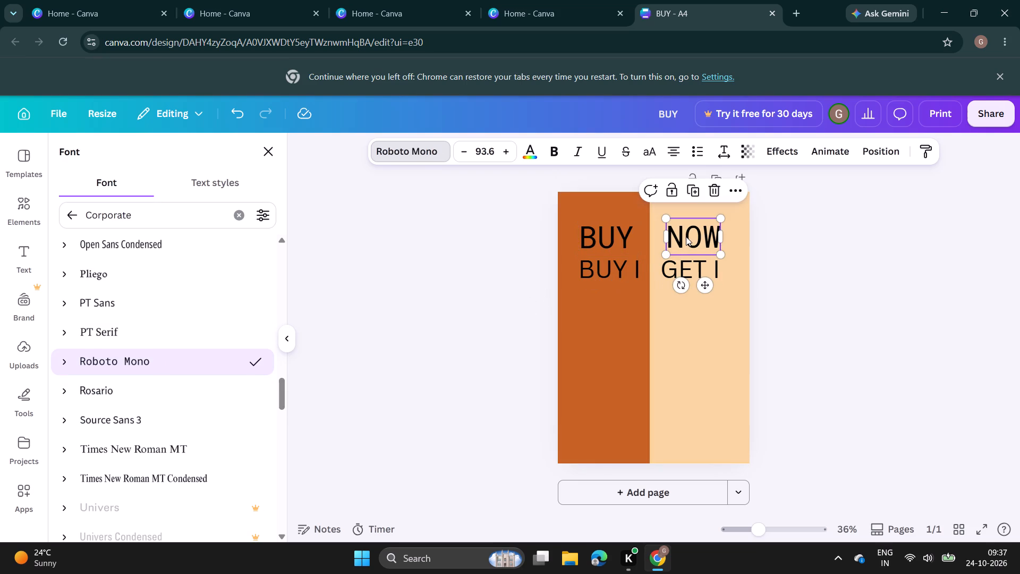
click(616, 242)
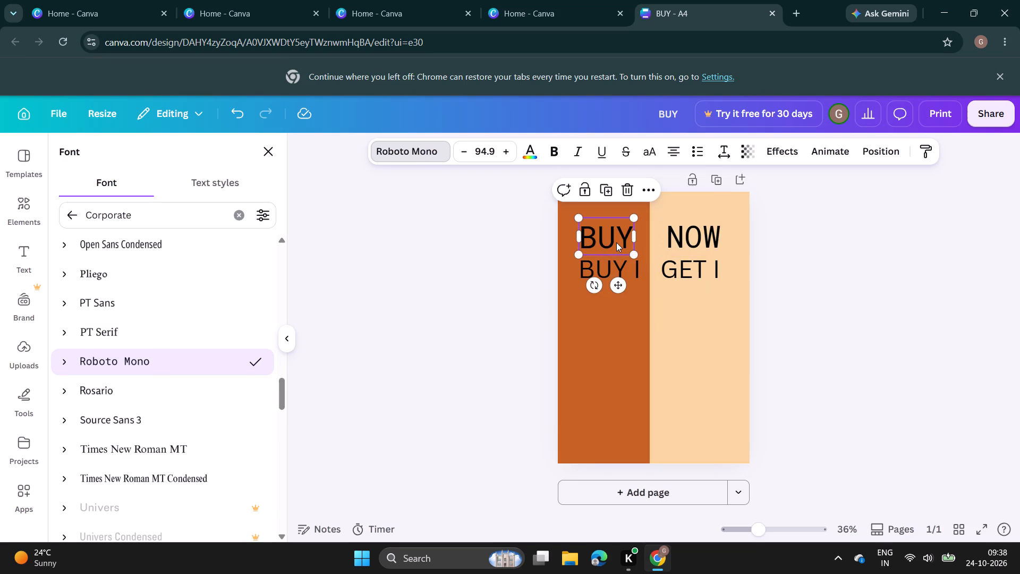
click(605, 242)
scroll(202, 349, down, 1)
scroll(325, 364, down, 2)
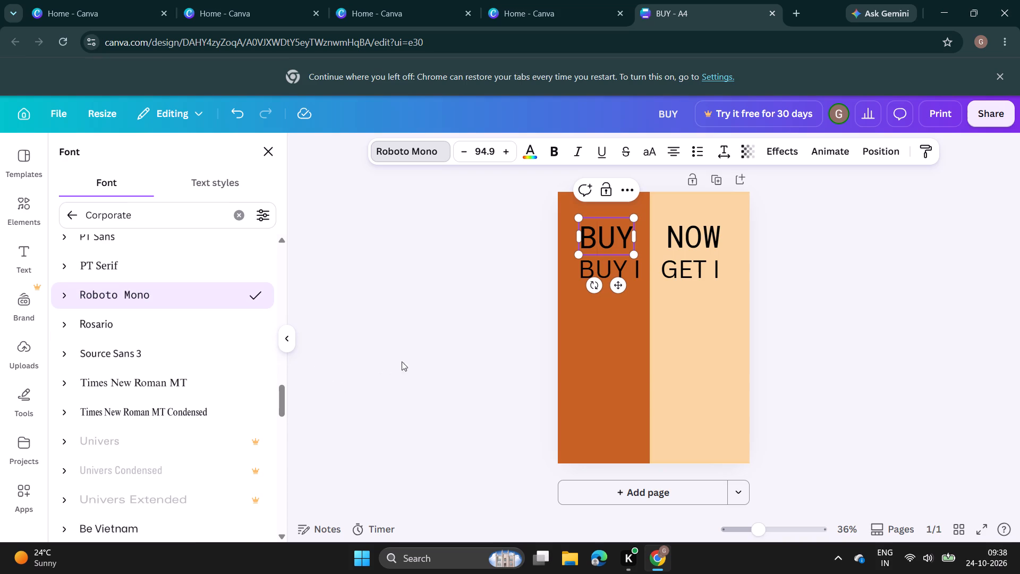
Set the font of the "BUY I" text in the dark orange half to Roboto Mono.
click(606, 266)
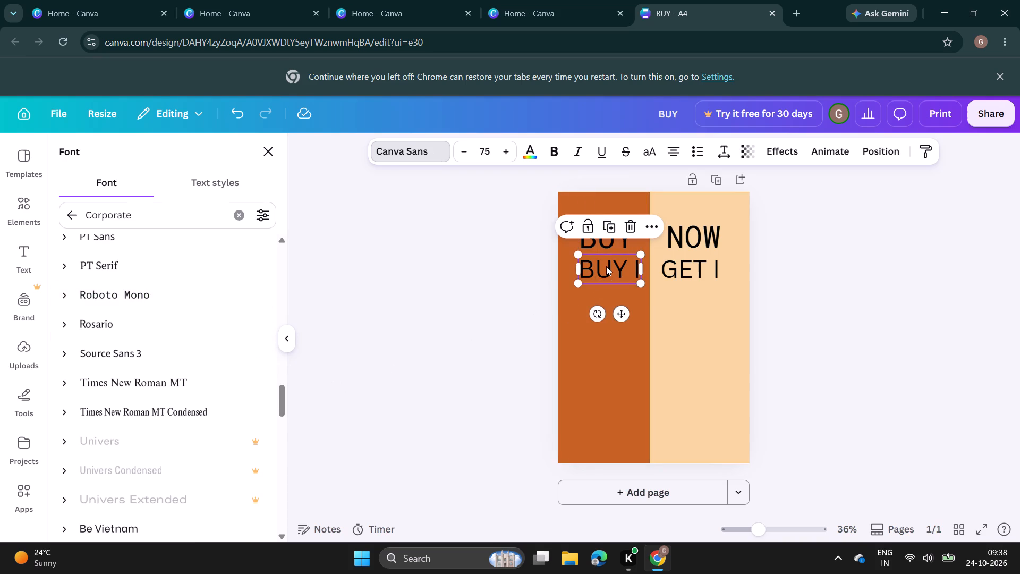
scroll(170, 298, up, 1)
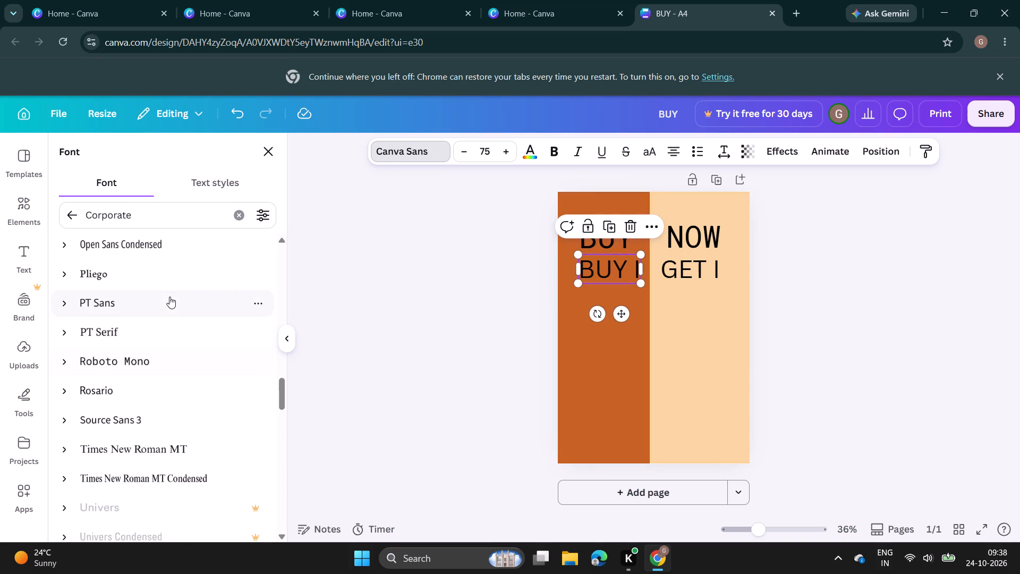
click(157, 357)
Try Roboto Mono on the "GET I" text in the peach half, and switch its font to Rosario.
click(670, 265)
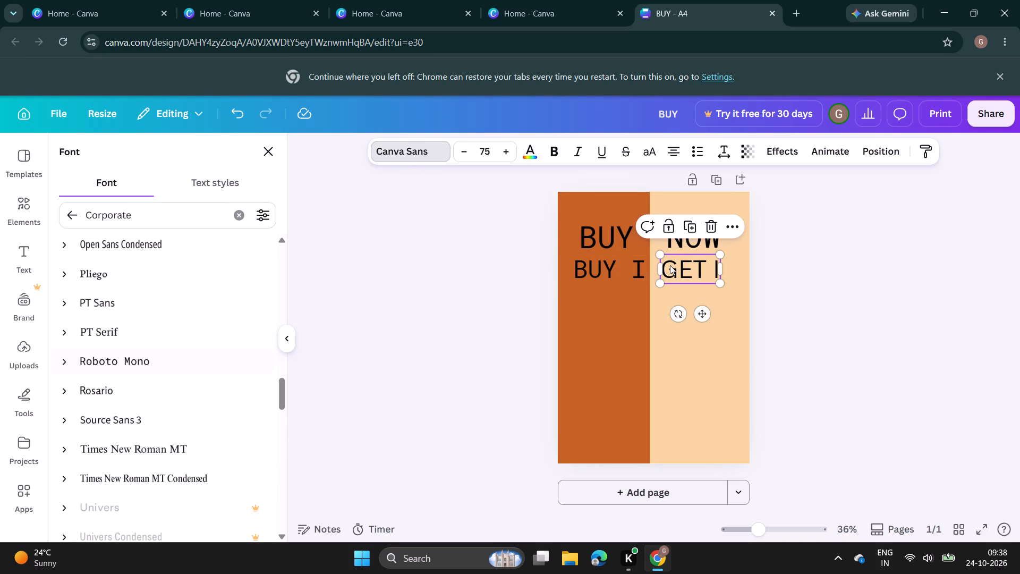
click(151, 367)
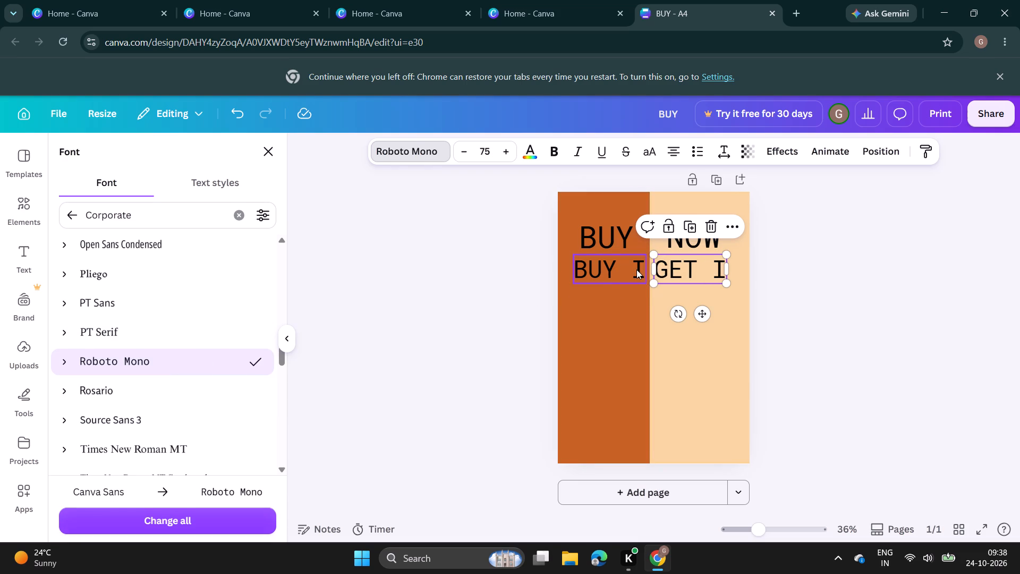
click(154, 379)
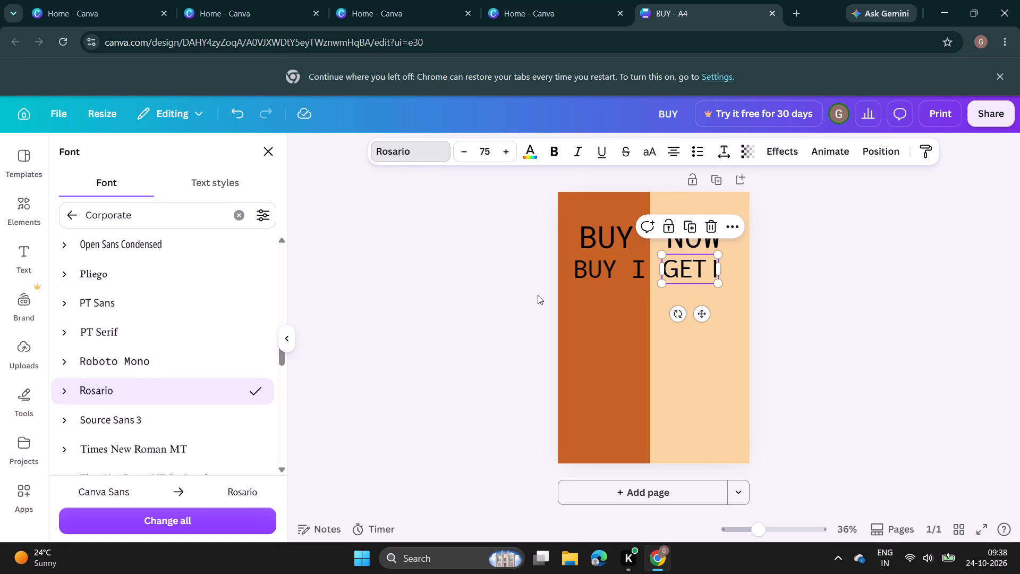
Set the font of the "BUY I" text in the dark orange half to Rosario.
click(588, 270)
click(171, 379)
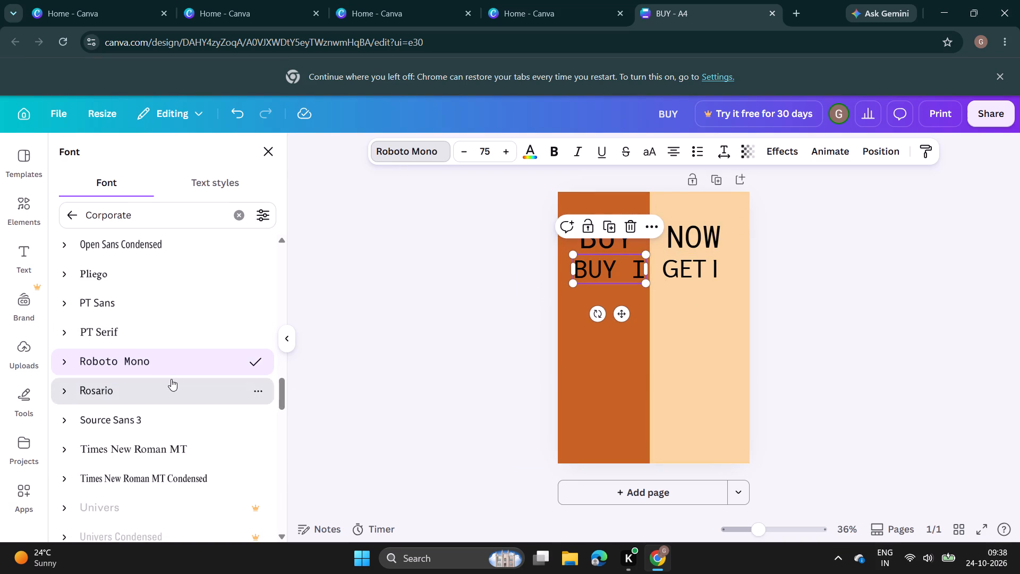
click(474, 308)
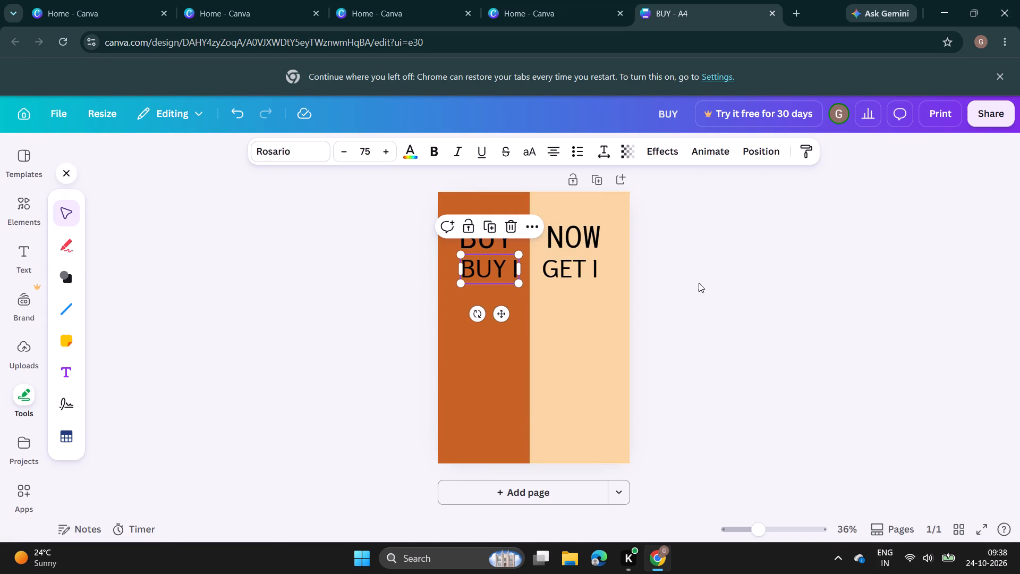
click(758, 273)
Reduce the "BUY I" text in the dark orange half to font size 42.
click(478, 269)
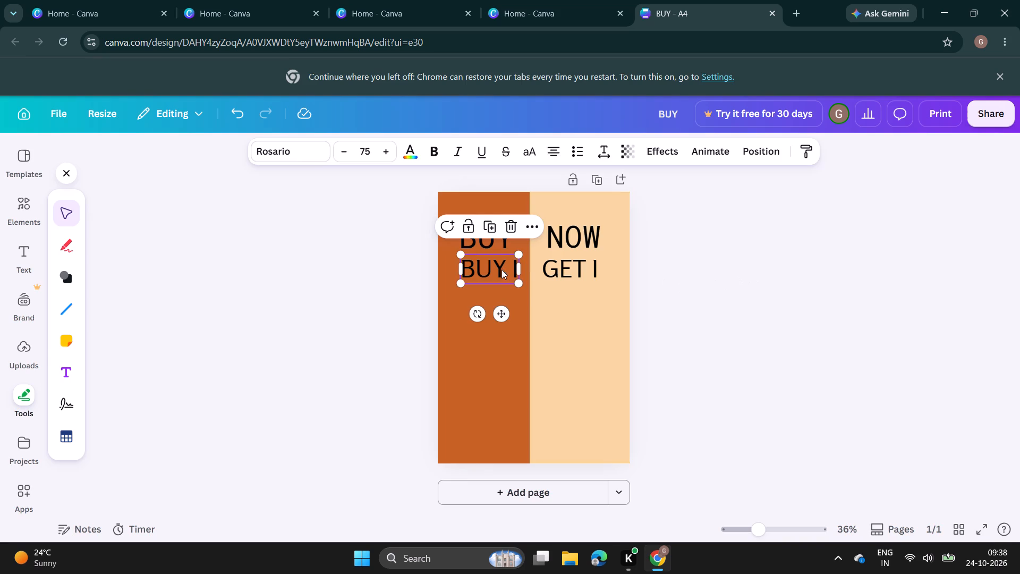
key(ctrl+shift+comma)
key(ctrl+shift+comma)
key(ctrl+shift+comma)
key(ctrl+shift+comma)
key(ctrl+shift+comma)
key(ctrl+shift+comma)
key(ctrl+shift+comma)
key(ctrl+shift+comma)
key(ctrl+shift+comma)
key(ctrl+shift+comma)
key(ctrl+shift+comma)
key(ctrl+shift+comma)
key(ctrl+shift+comma)
key(ctrl+shift+comma)
key(ctrl+shift+comma)
key(ctrl+shift+comma)
key(ctrl+shift+comma)
key(ctrl+shift+comma)
key(ctrl+shift+comma)
key(ctrl+shift+comma)
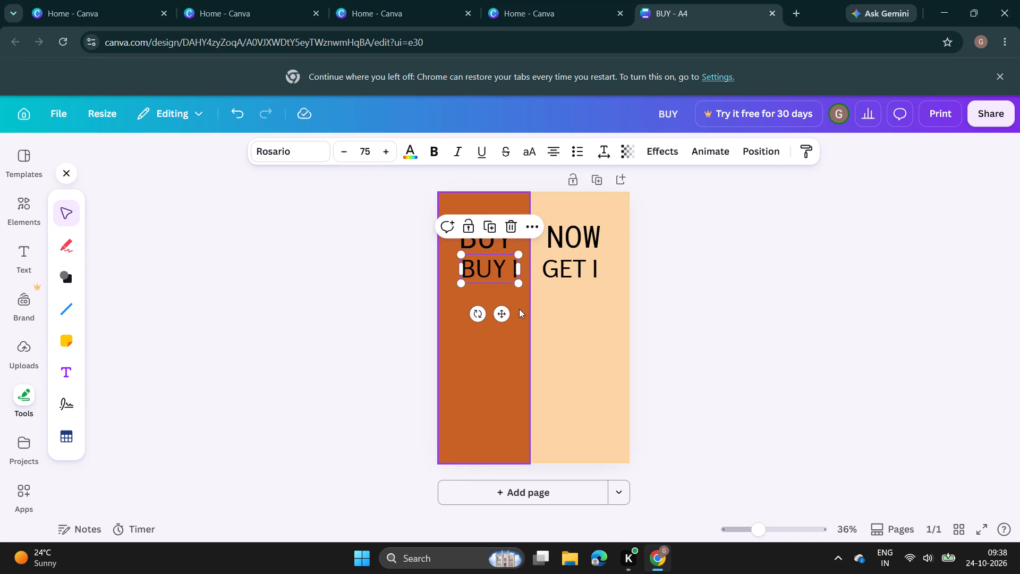
key(ctrl+shift+comma)
key(ctrl+shift+comma)
key(ctrl+shift+comma)
key(ctrl+shift+comma)
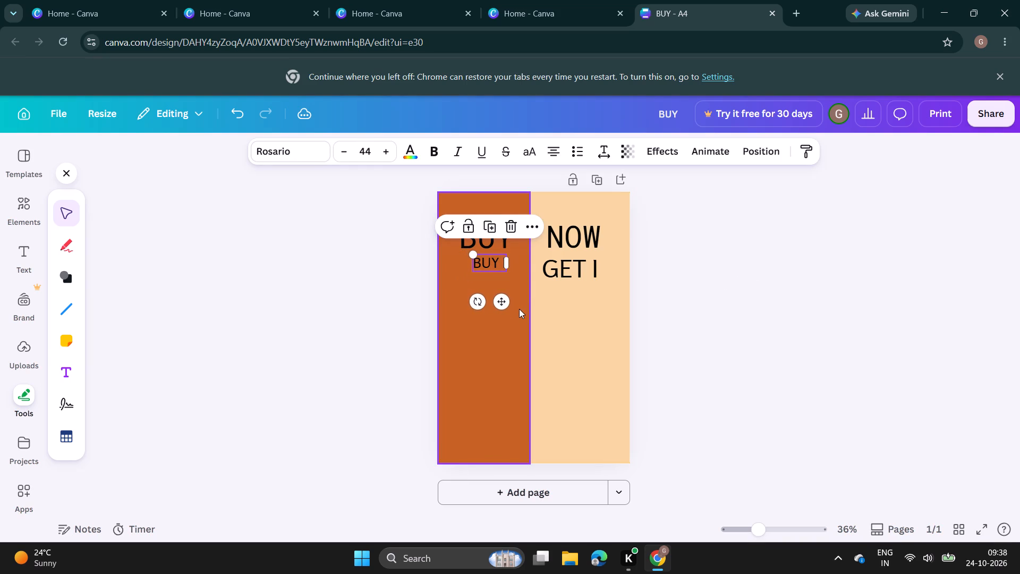
key(ctrl+shift+comma)
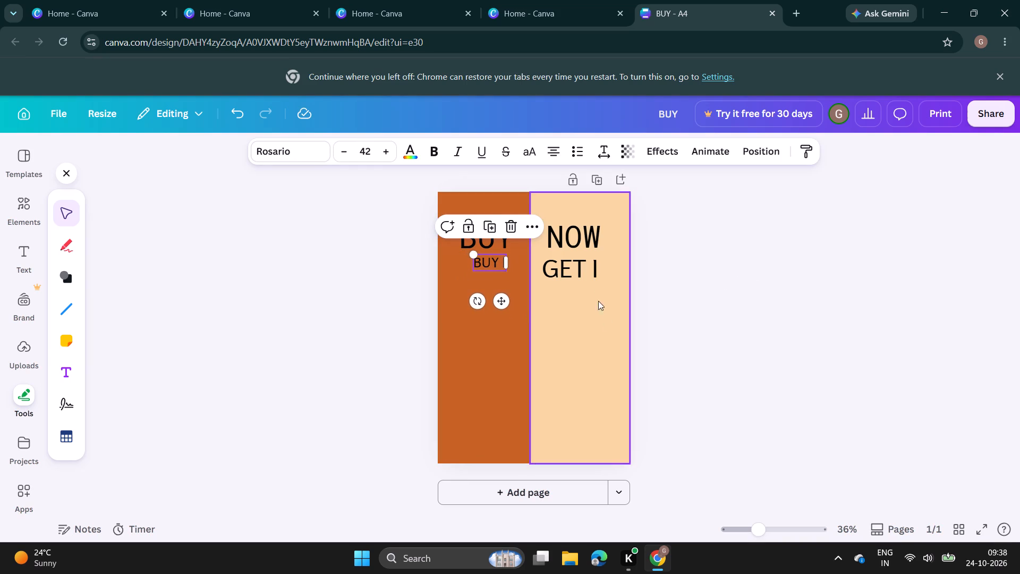
Reduce the "GET I" text in the peach half to font size 43.
click(596, 274)
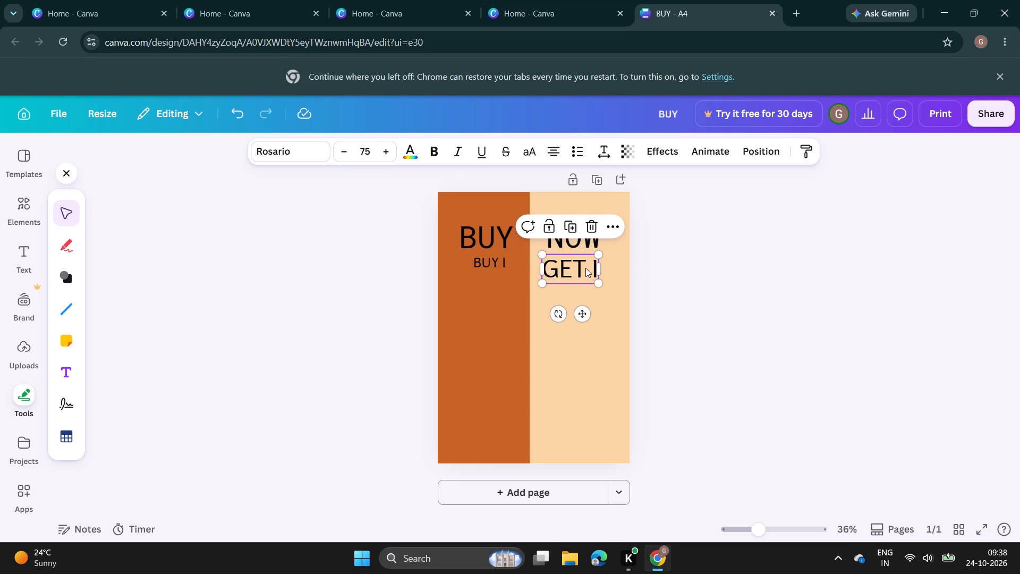
key(ctrl+shift+comma)
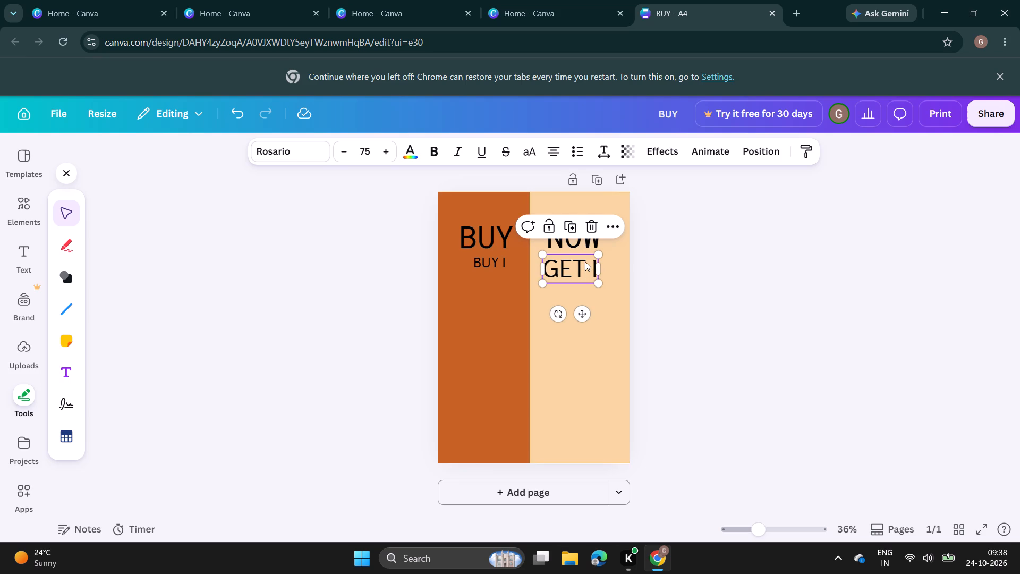
key(ctrl+shift+comma)
key(ctrl+shift+comma)
key(ctrl+shift+comma)
key(ctrl+shift+comma)
key(ctrl+shift+comma)
key(ctrl+shift+comma)
key(ctrl+shift+comma)
key(ctrl+shift+comma)
key(ctrl+shift+comma)
key(ctrl+shift+comma)
key(ctrl+shift+comma)
key(ctrl+shift+comma)
key(ctrl+shift+comma)
key(ctrl+shift+comma)
key(ctrl+shift+comma)
key(ctrl+shift+comma)
key(ctrl+shift+comma)
key(ctrl+shift+comma)
key(ctrl+shift+comma)
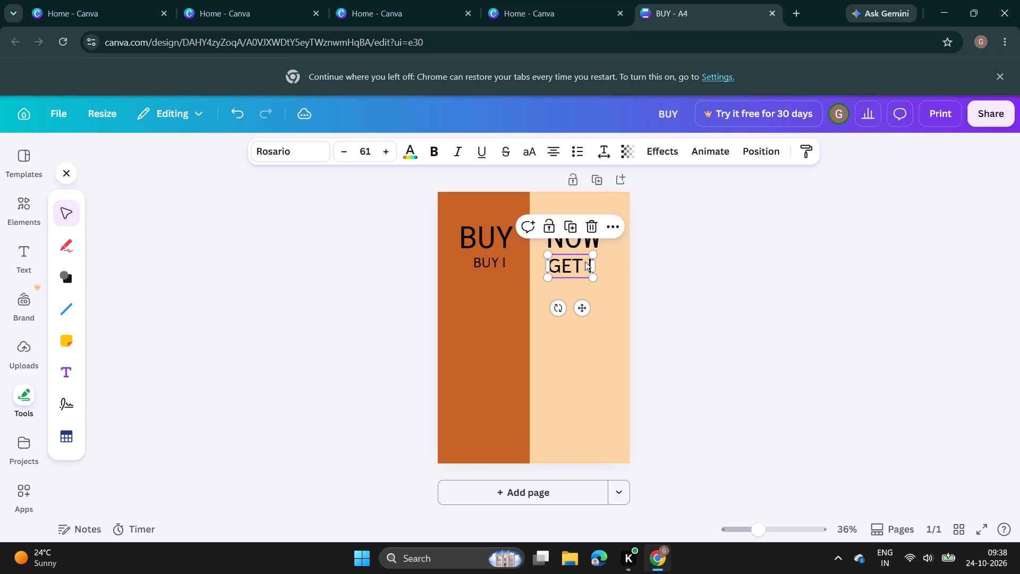
key(ctrl+shift+comma)
key(ctrl+shift+comma)
key(ctrl+shift+comma)
key(ctrl+shift+comma)
key(ctrl+shift+comma)
key(ctrl+shift+comma)
key(ctrl+shift+comma)
key(ctrl+shift+comma)
key(ctrl+shift+comma)
key(ctrl+shift+comma)
key(ctrl+shift+comma)
key(ctrl+shift+comma)
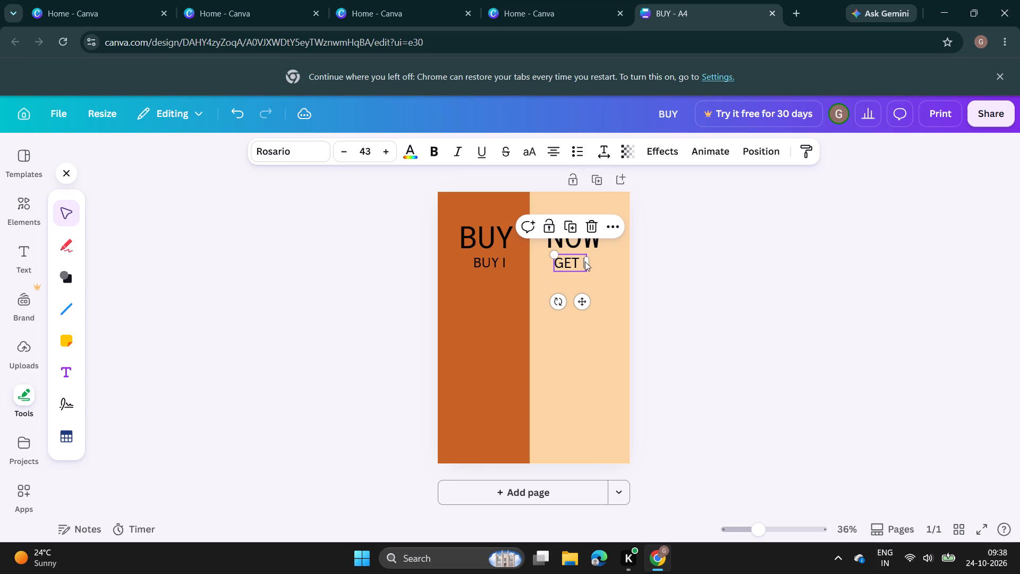
click(788, 357)
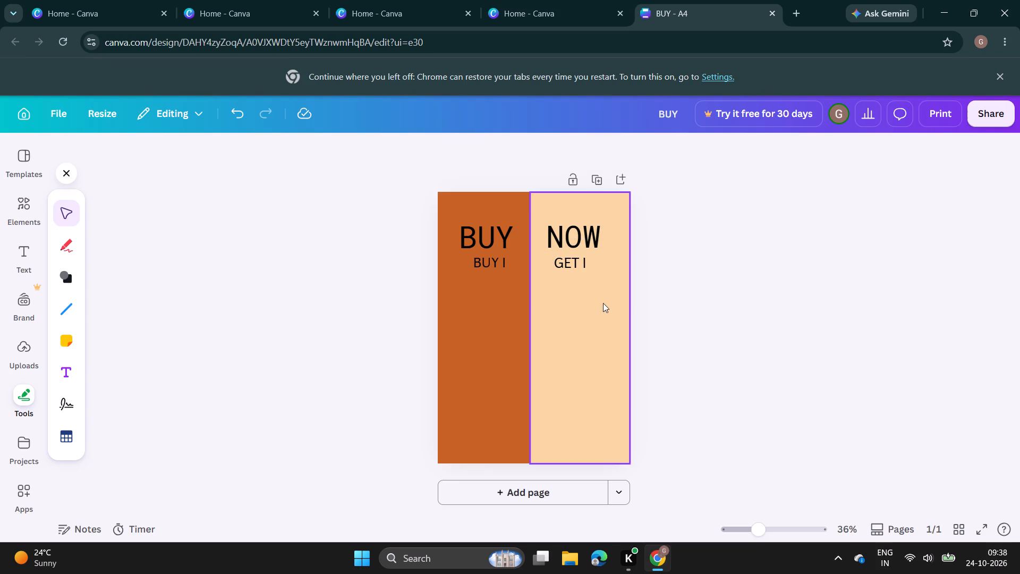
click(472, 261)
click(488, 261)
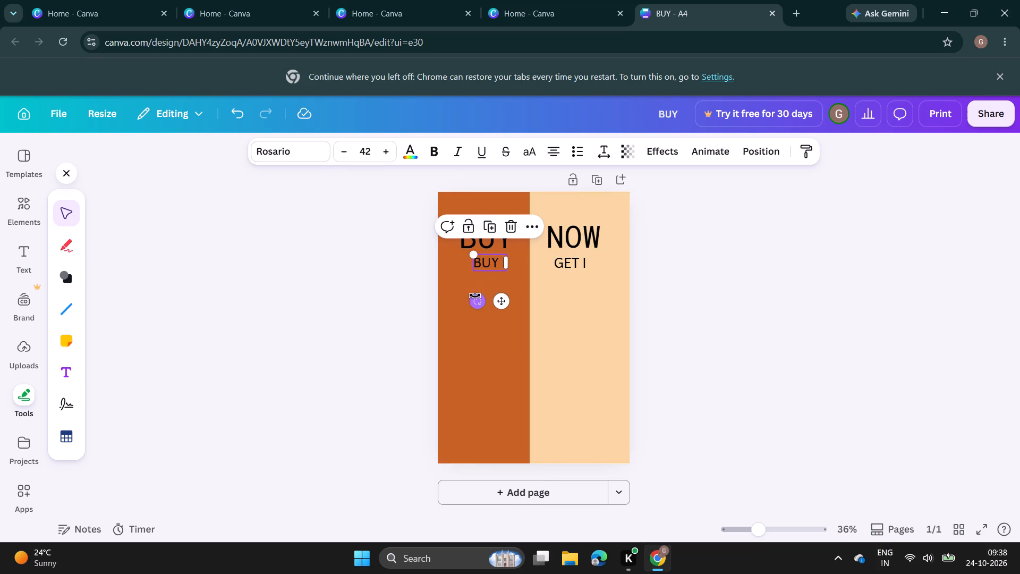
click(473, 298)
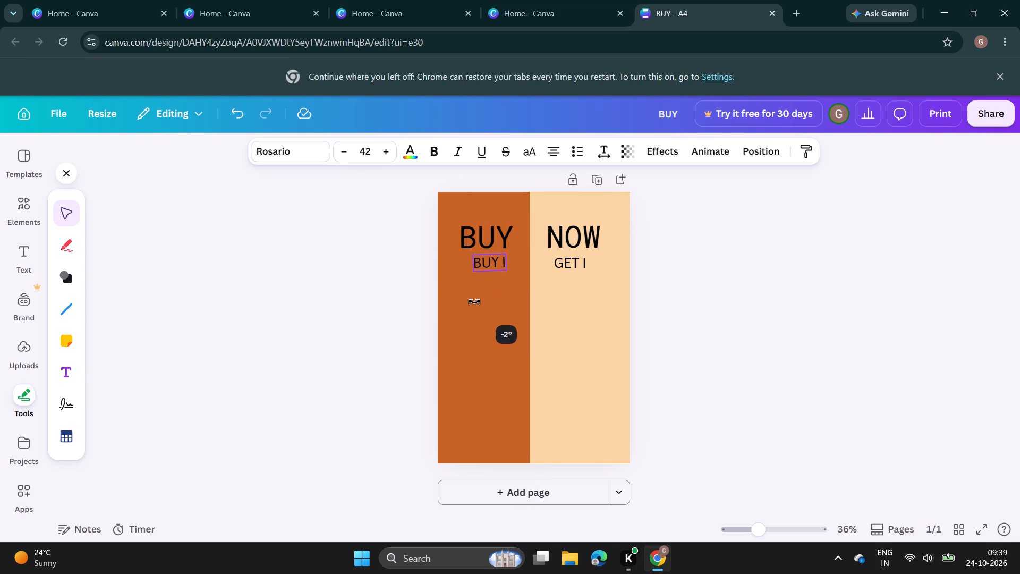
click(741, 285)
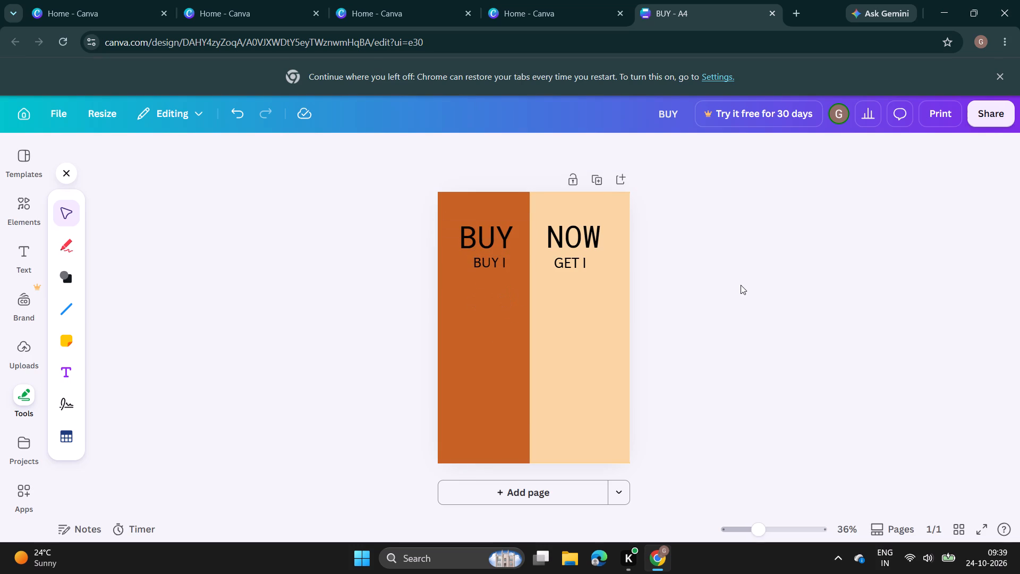
Nudge the "BUY" heading slightly towards the dividing line and widen its text box on both sides.
click(491, 233)
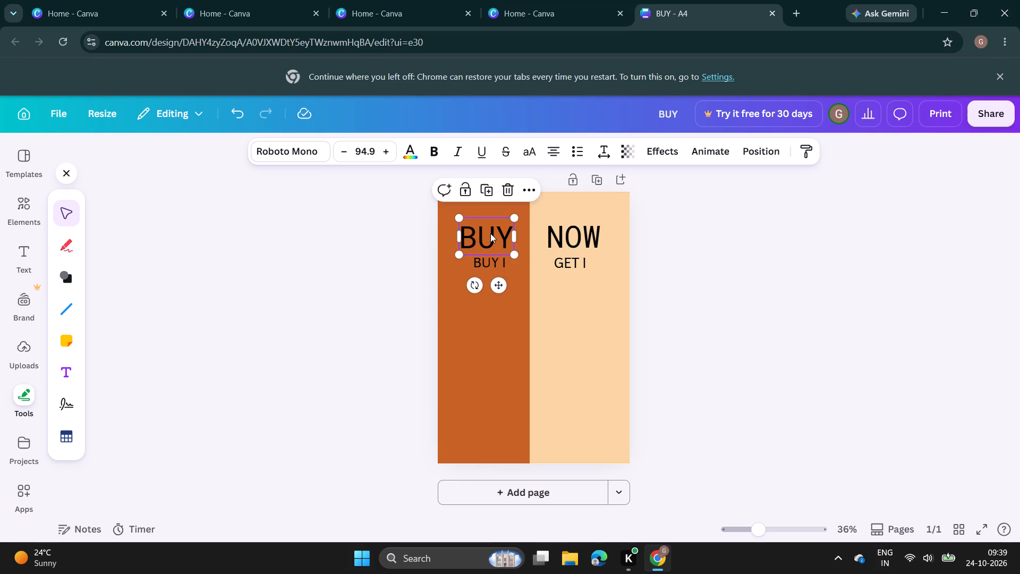
drag(490, 233, 495, 235)
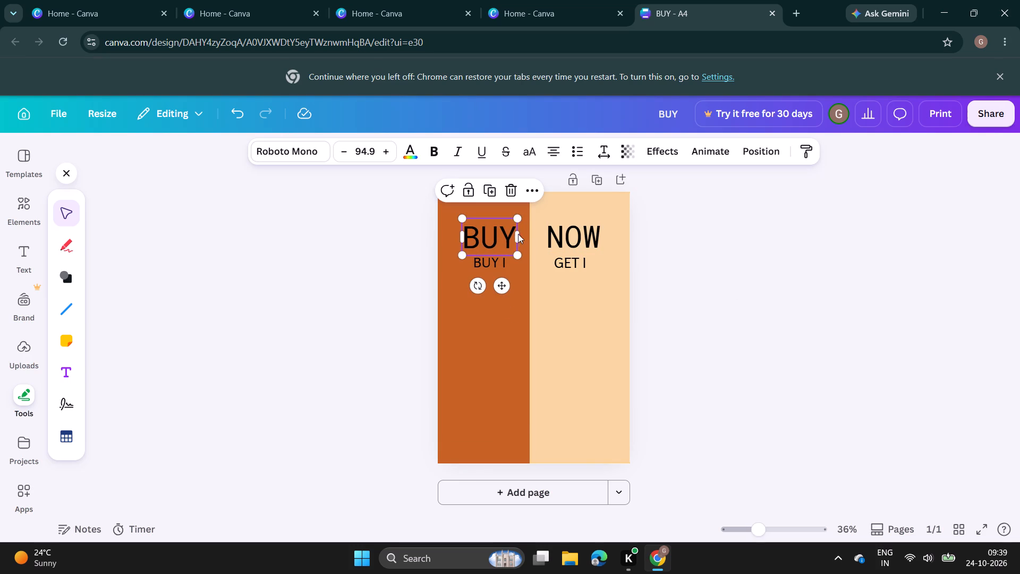
drag(518, 234, 524, 234)
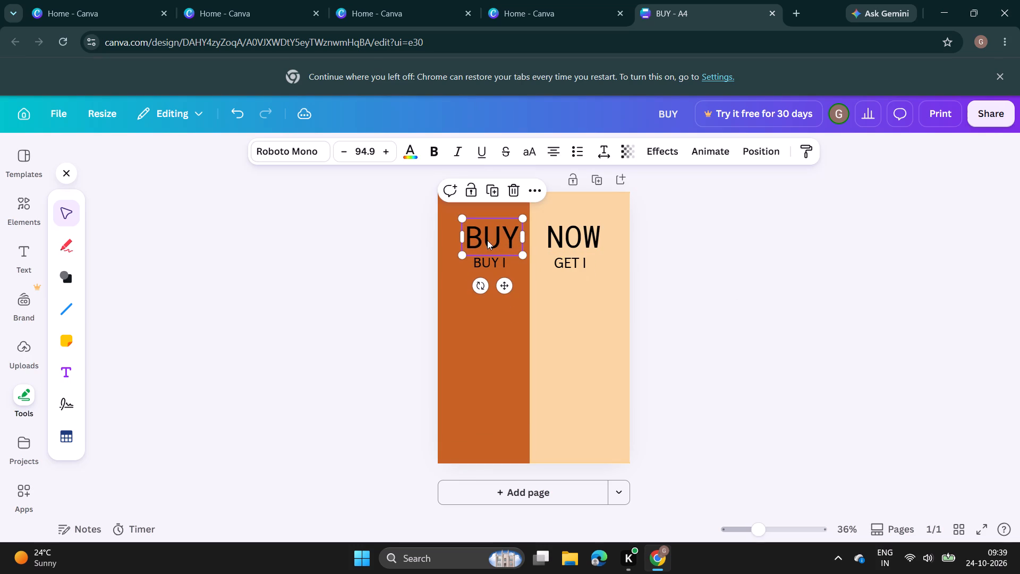
drag(462, 235, 449, 235)
Widen the "NOW" heading's text box on both sides and centre the heading above the "GET I" text.
click(581, 232)
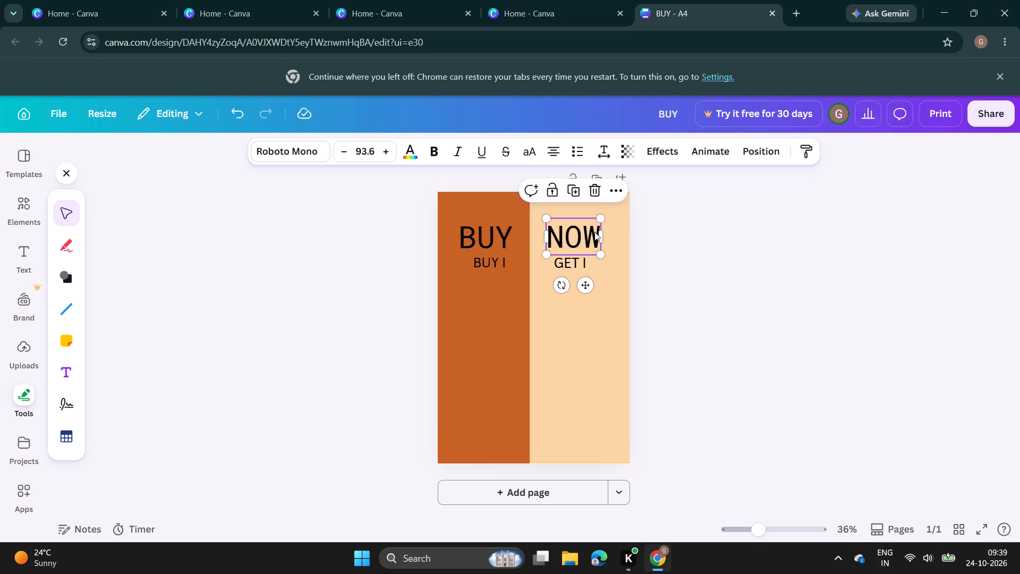
drag(600, 234, 606, 234)
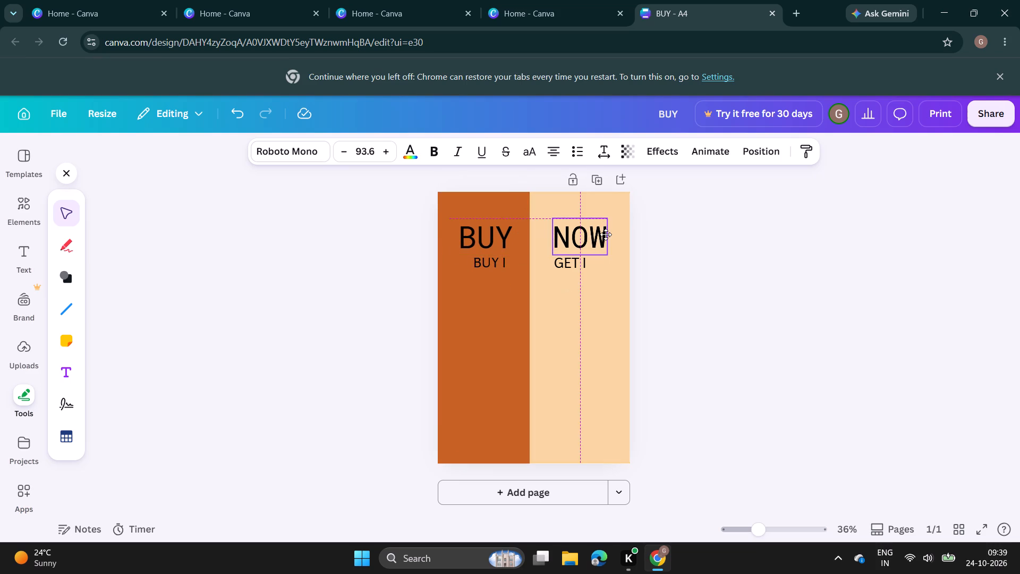
drag(606, 234, 608, 234)
drag(588, 231, 576, 230)
click(543, 234)
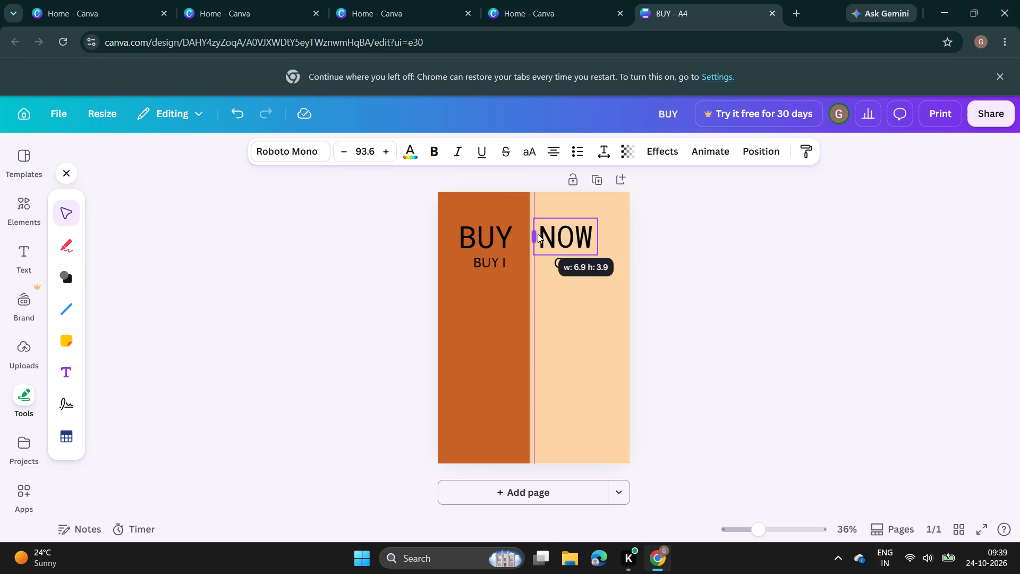
drag(600, 233, 602, 233)
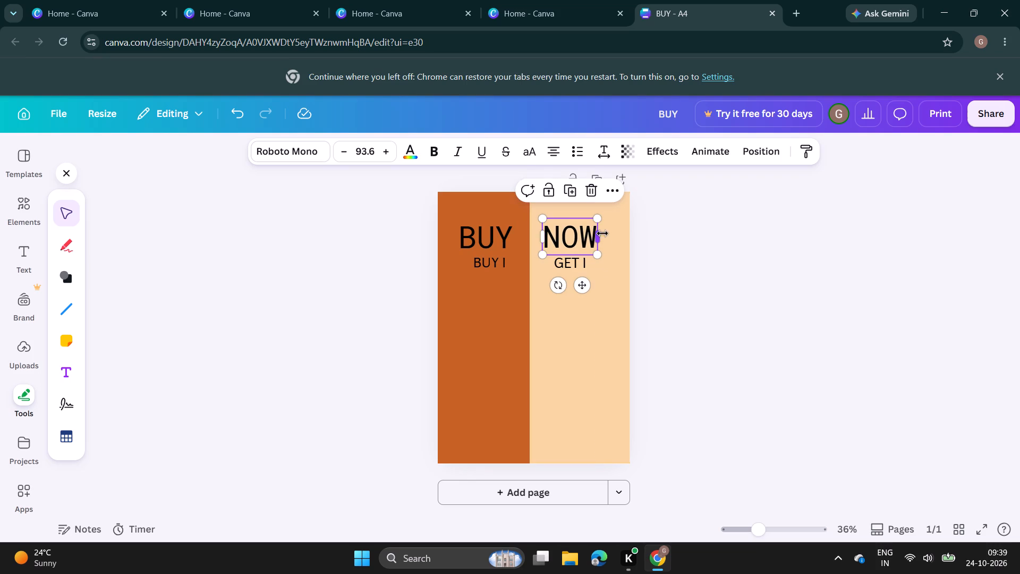
drag(602, 233, 608, 232)
click(582, 233)
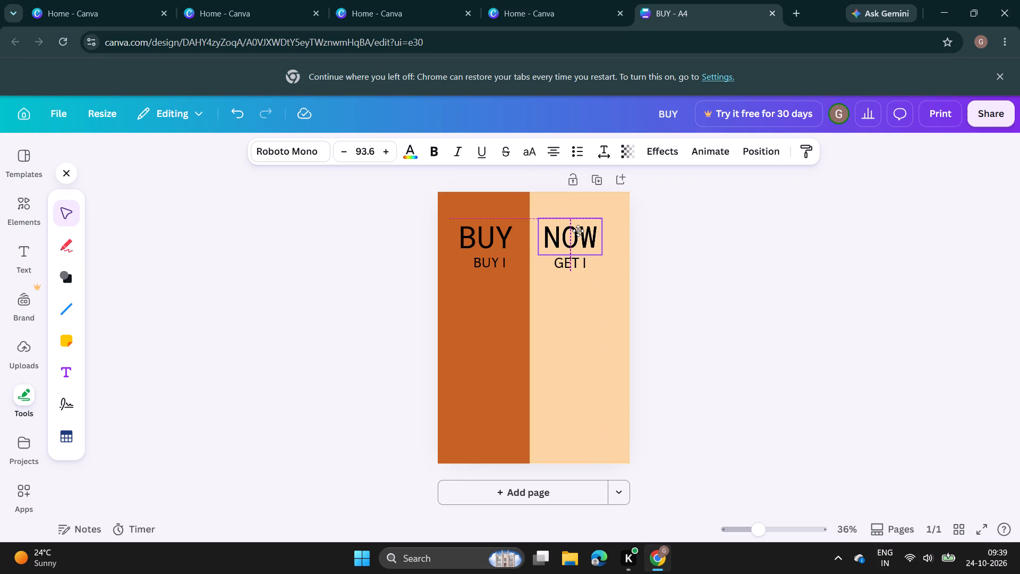
click(703, 258)
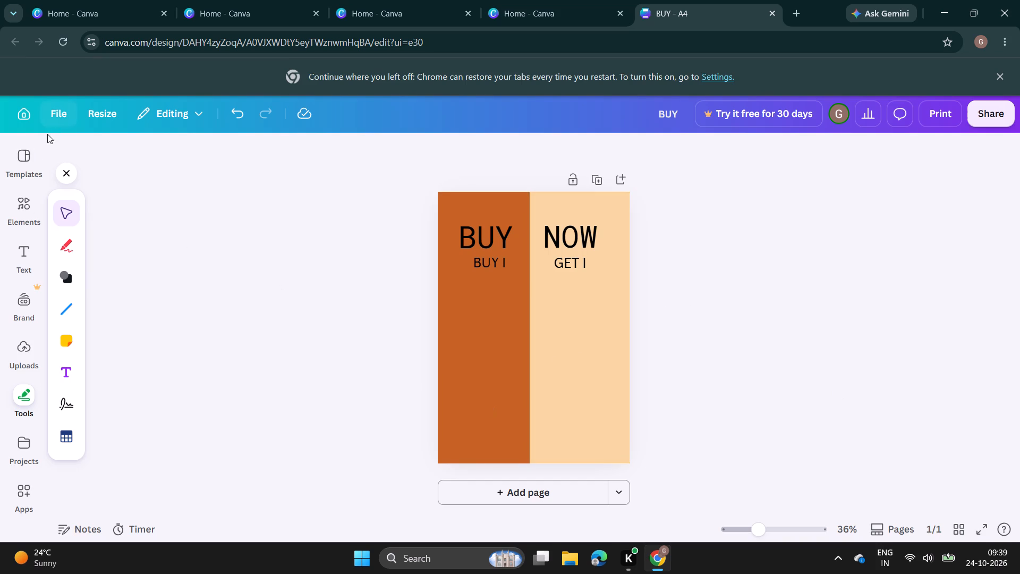
Search the design elements for "COOKIES".
click(14, 215)
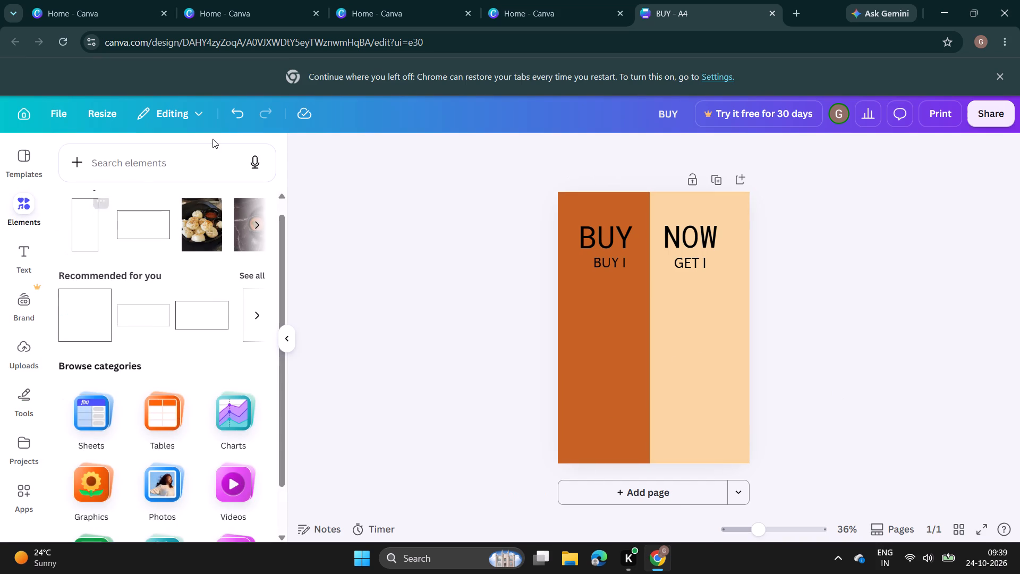
click(193, 164)
key(c)
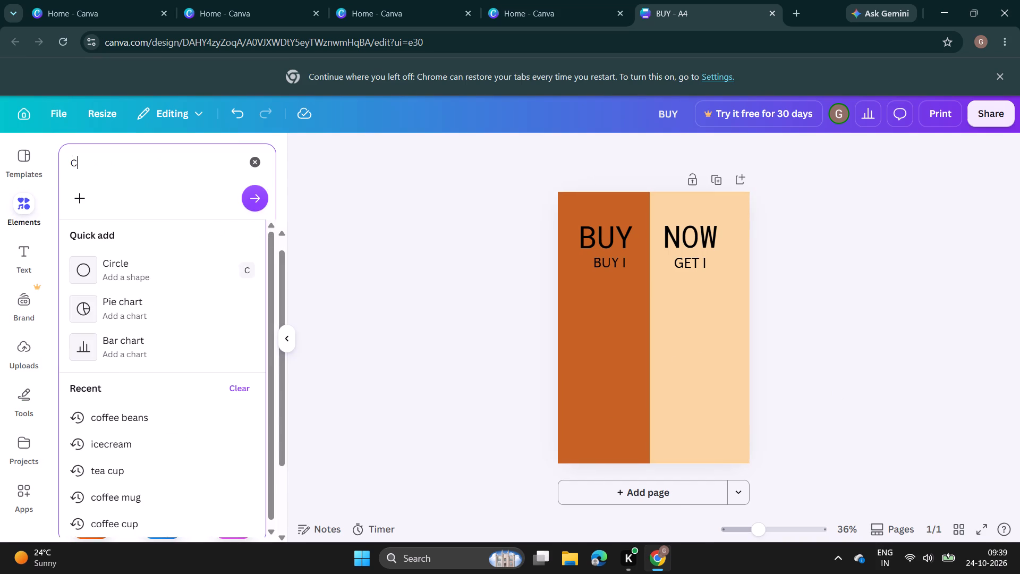
text(OOKIES)
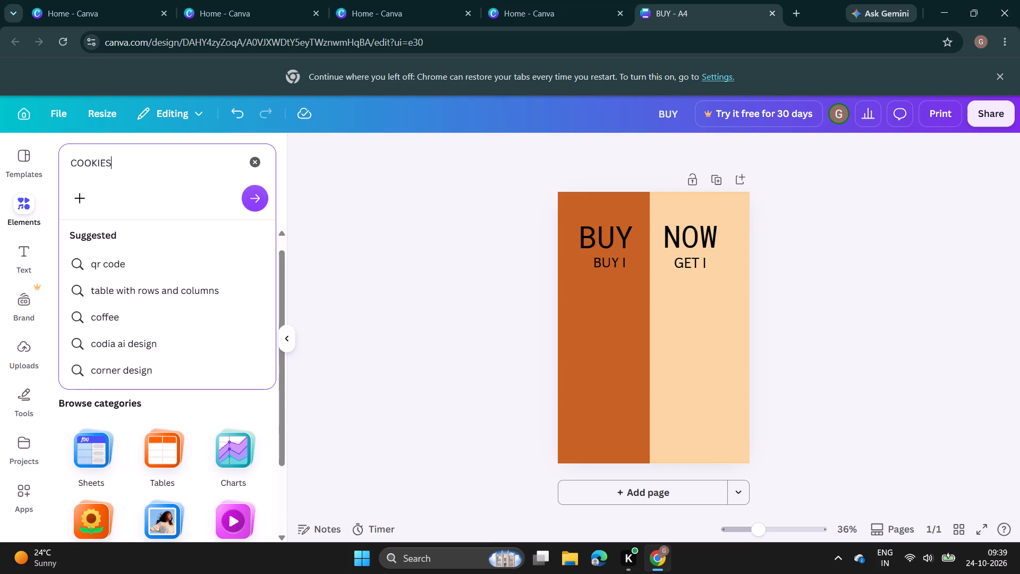
key(Return)
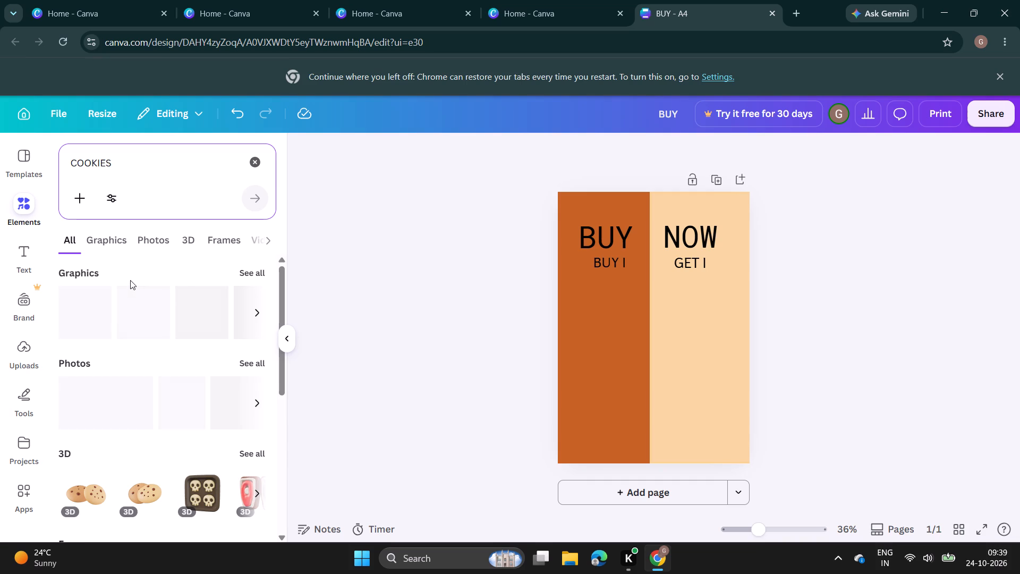
Browse the "COOKIES" results, focusing on the full set of photos, for a cookie image that suits the poster.
scroll(131, 280, down, 1)
scroll(166, 366, down, 9)
scroll(173, 387, up, 2)
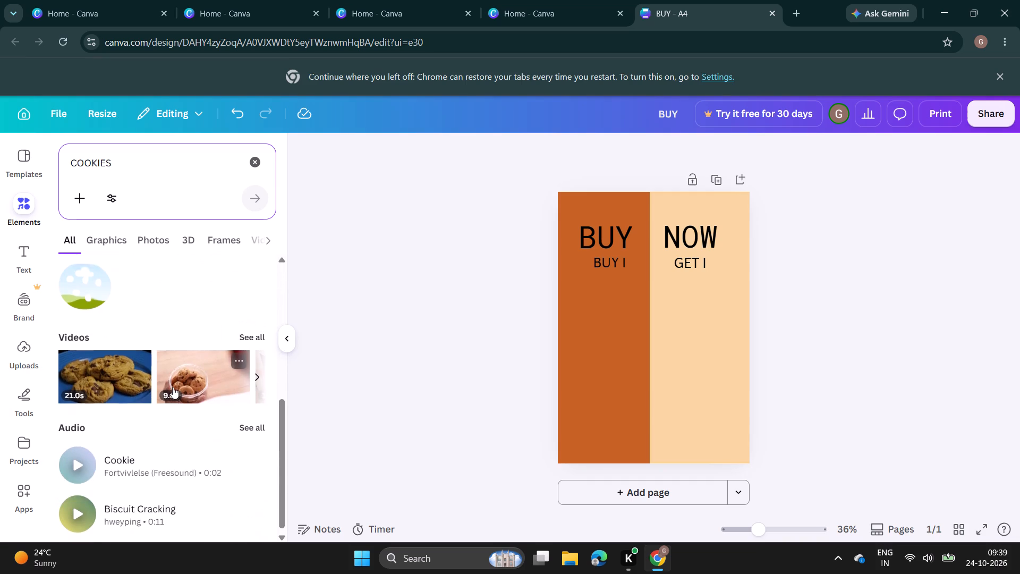
scroll(173, 387, up, 4)
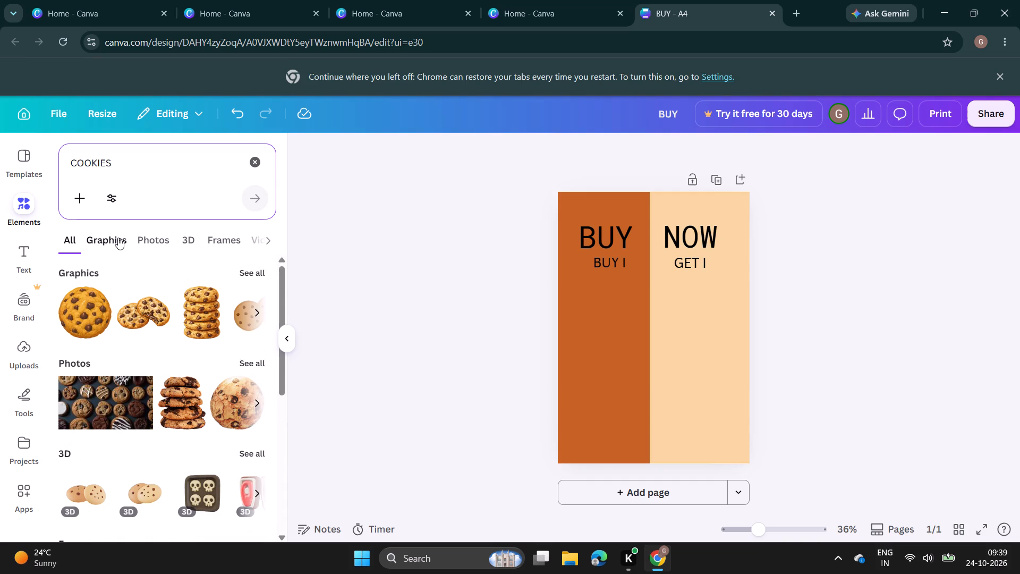
click(256, 362)
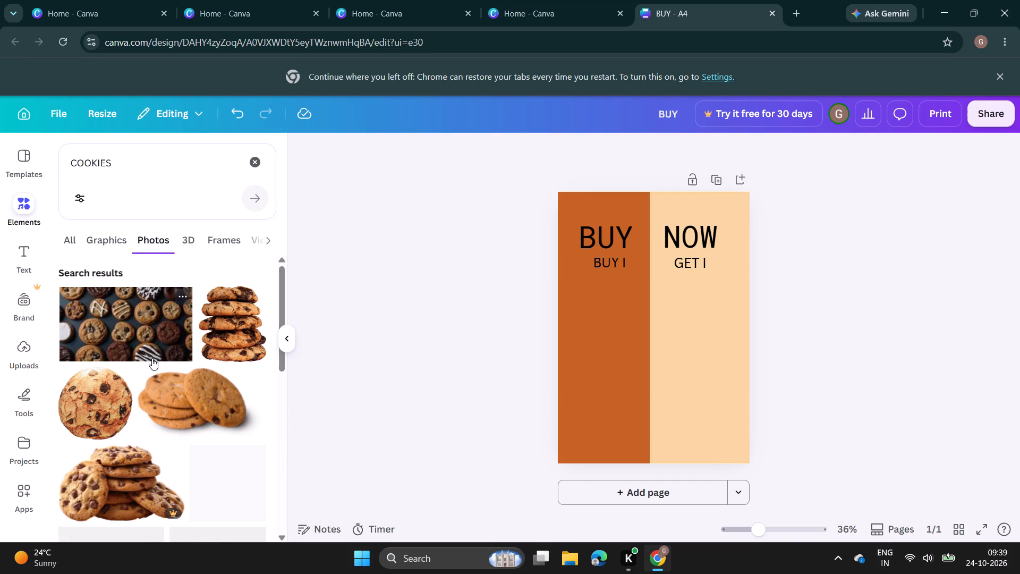
scroll(102, 413, down, 2)
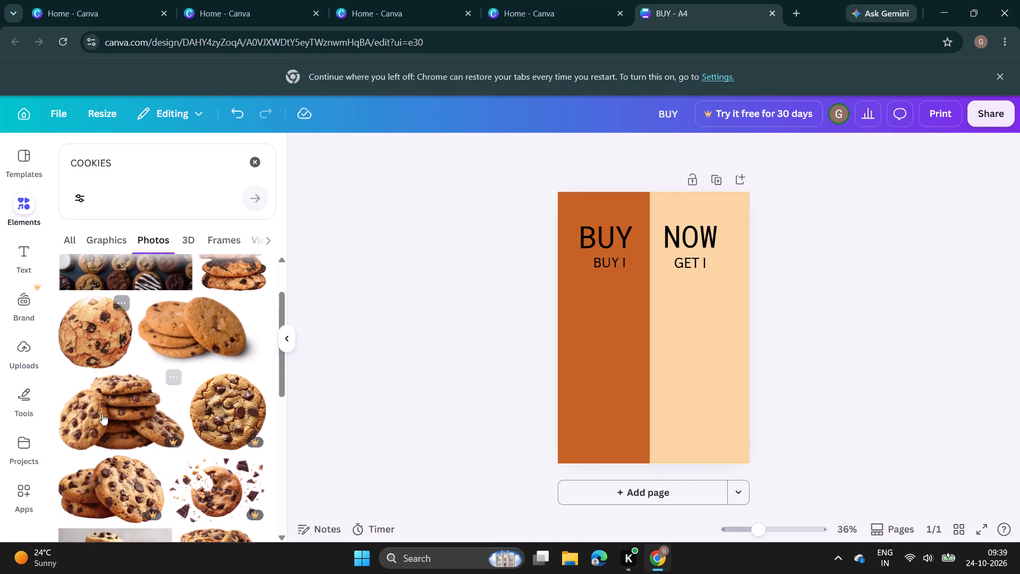
scroll(102, 413, down, 1)
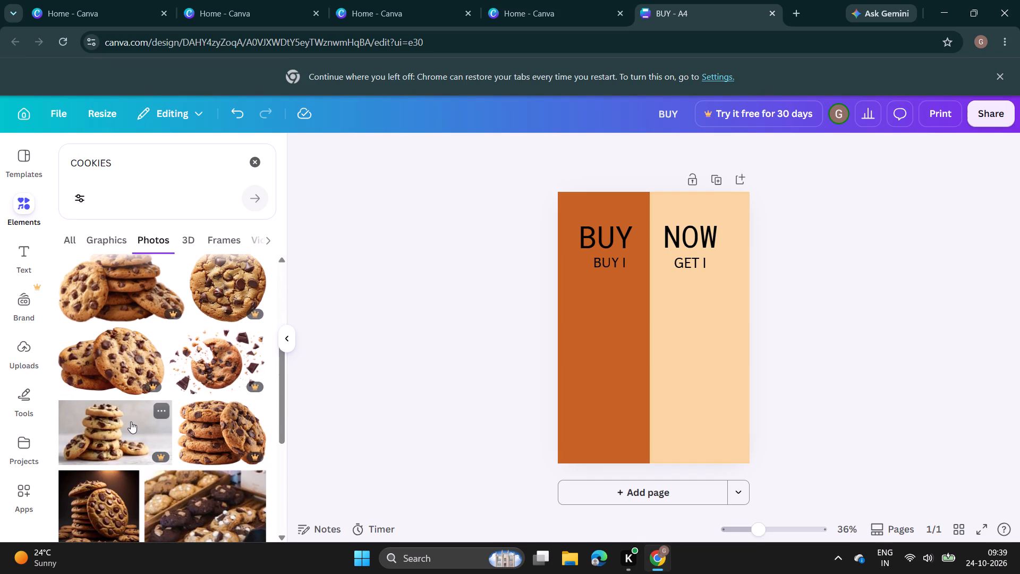
scroll(131, 421, down, 4)
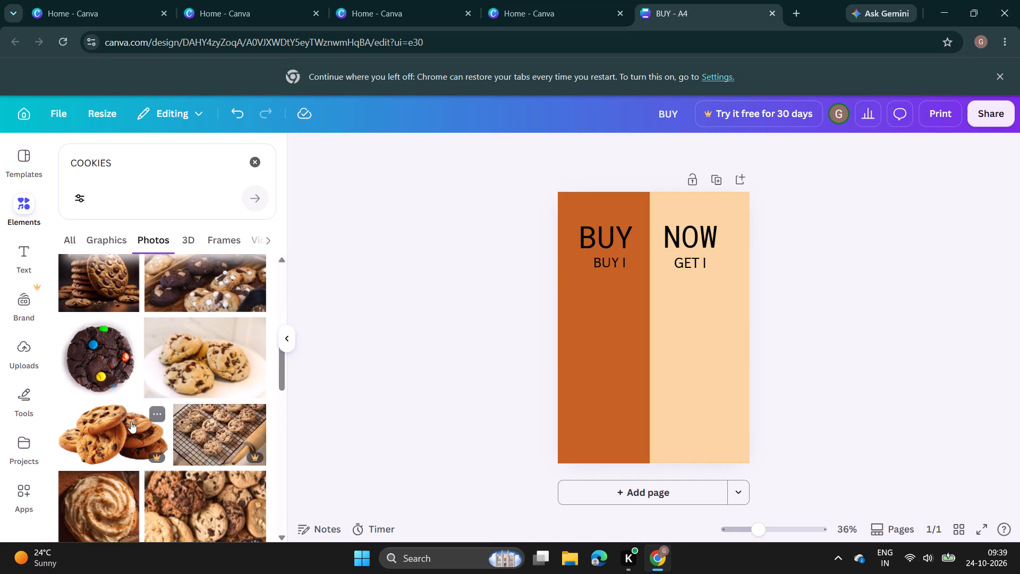
scroll(131, 421, down, 10)
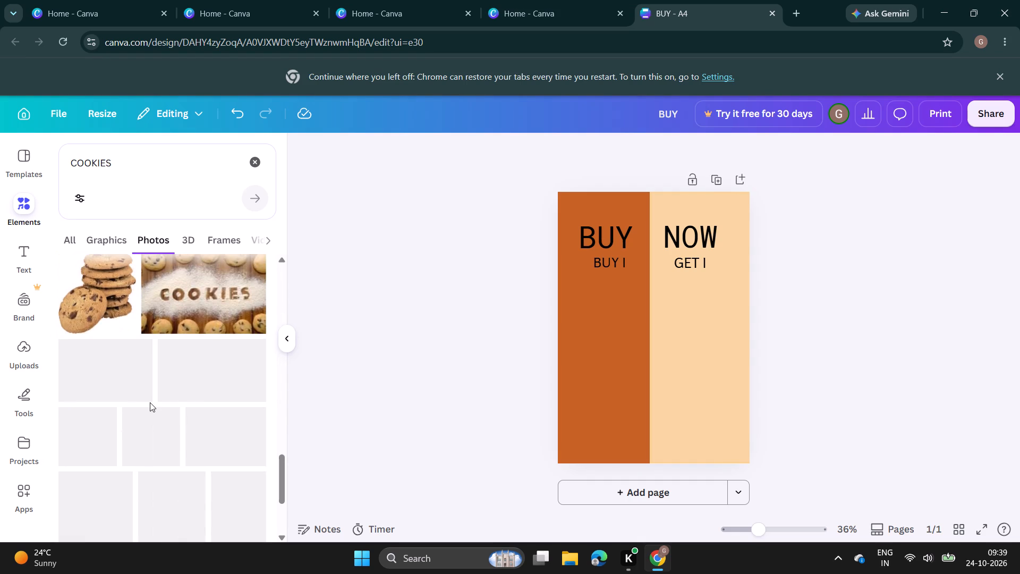
scroll(165, 346, down, 4)
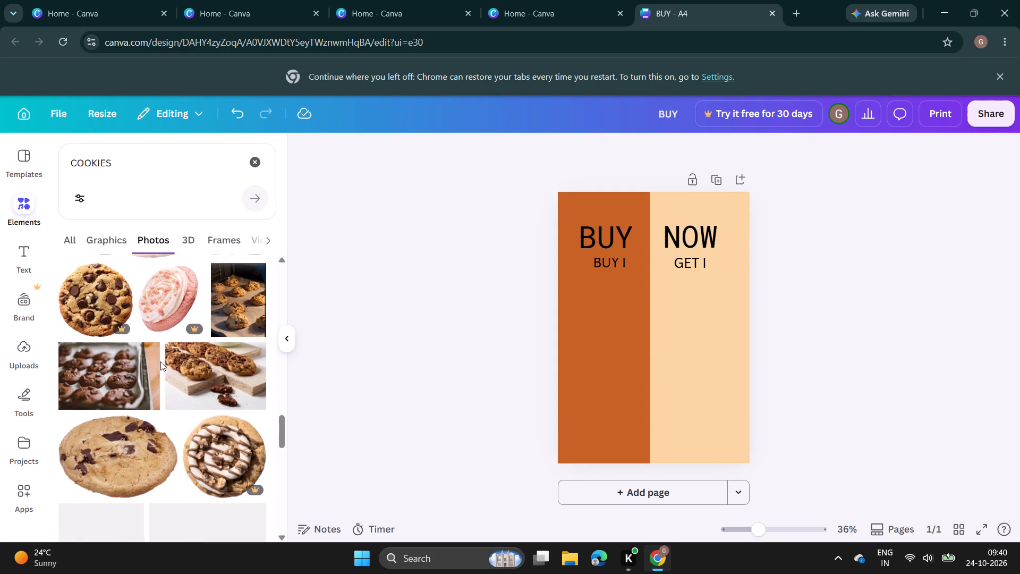
scroll(160, 361, down, 9)
scroll(160, 361, up, 4)
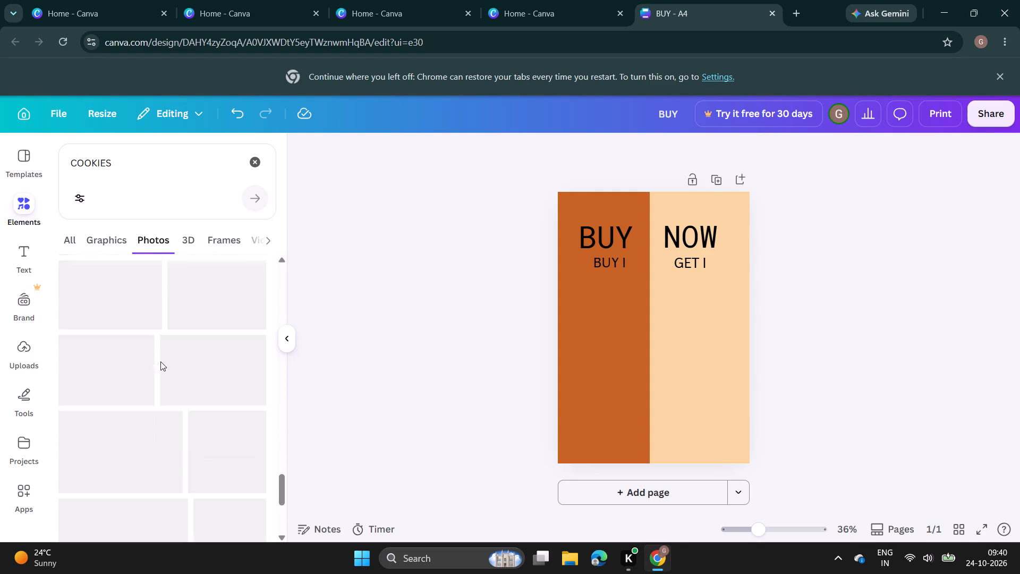
scroll(160, 361, up, 4)
scroll(160, 361, down, 7)
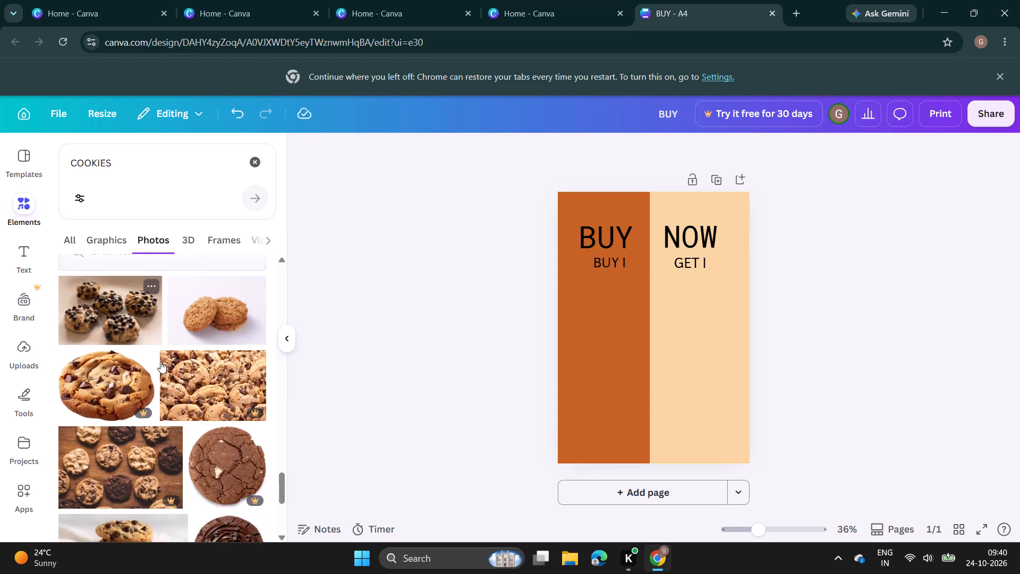
scroll(158, 390, down, 7)
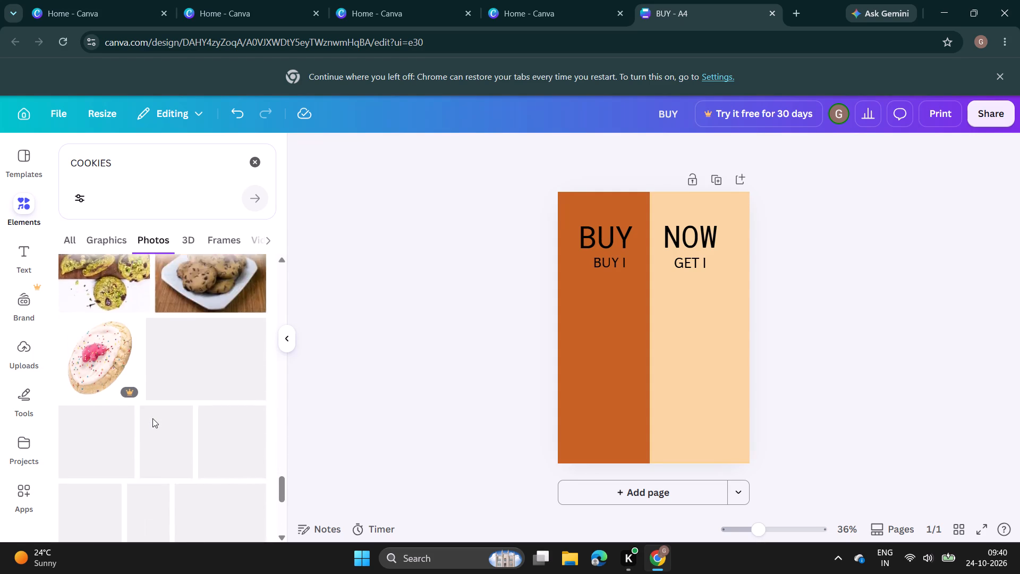
scroll(152, 418, down, 4)
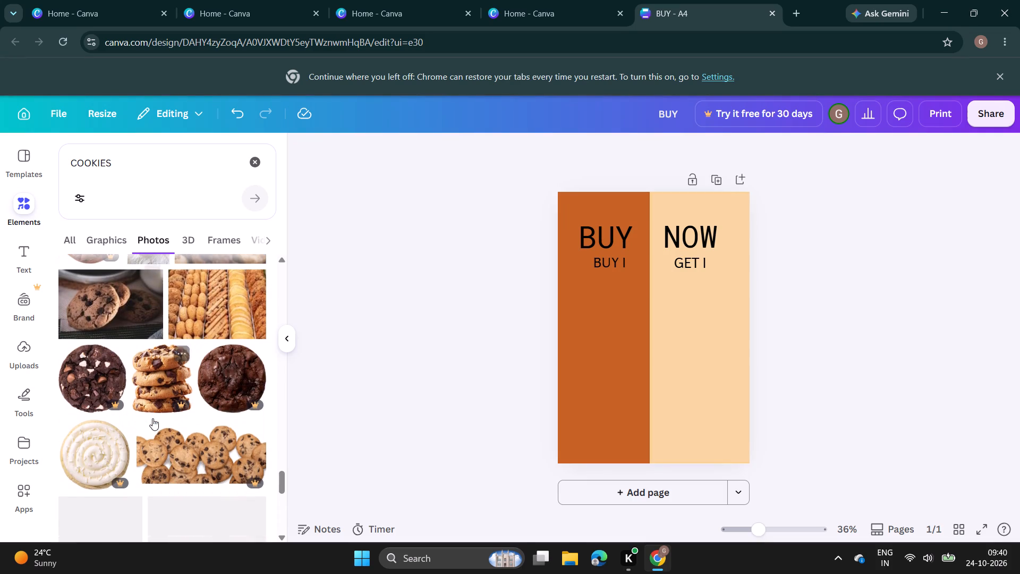
scroll(152, 418, down, 5)
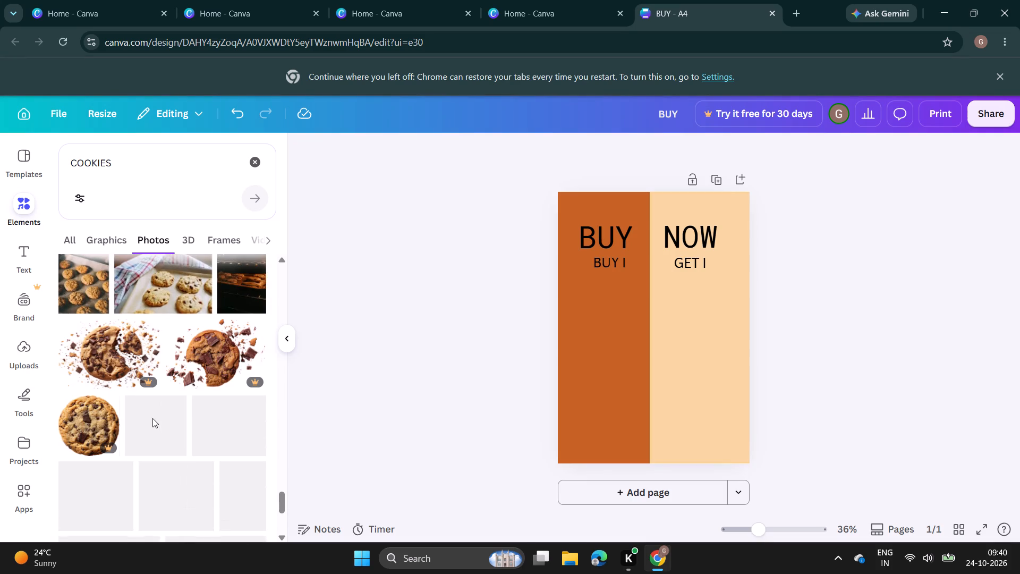
scroll(152, 418, down, 3)
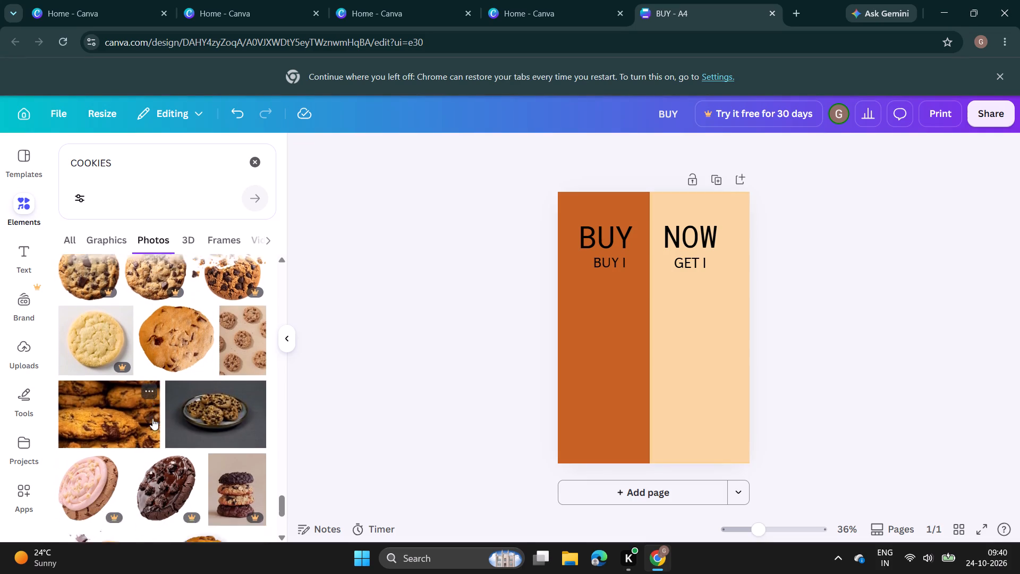
scroll(152, 418, down, 7)
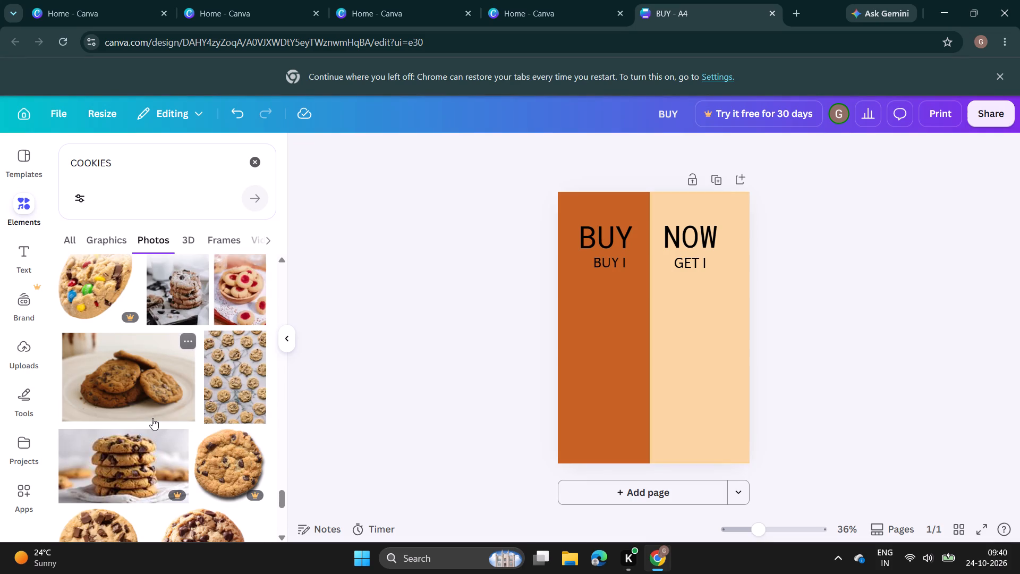
scroll(152, 418, down, 3)
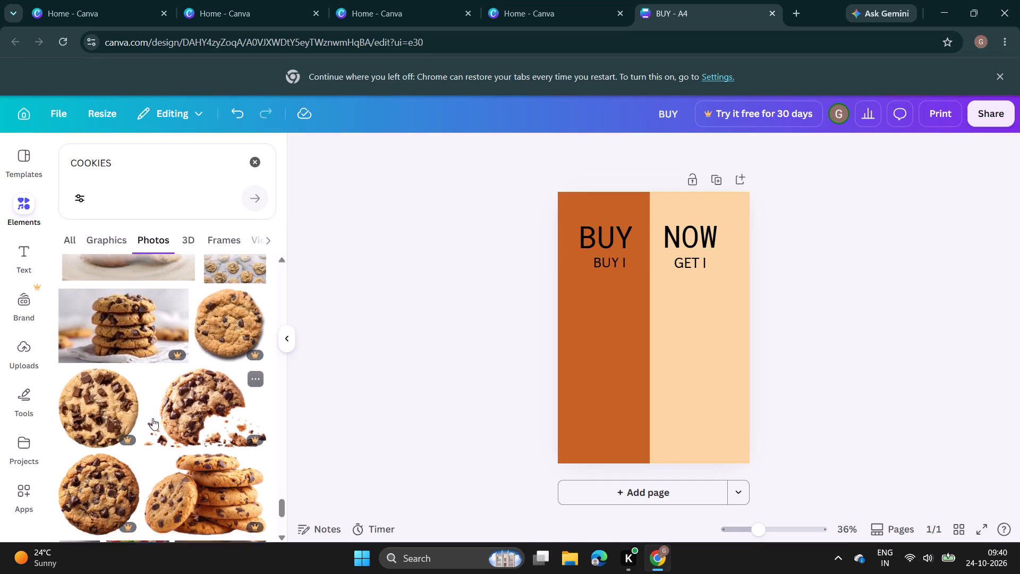
scroll(152, 418, down, 2)
scroll(152, 418, up, 8)
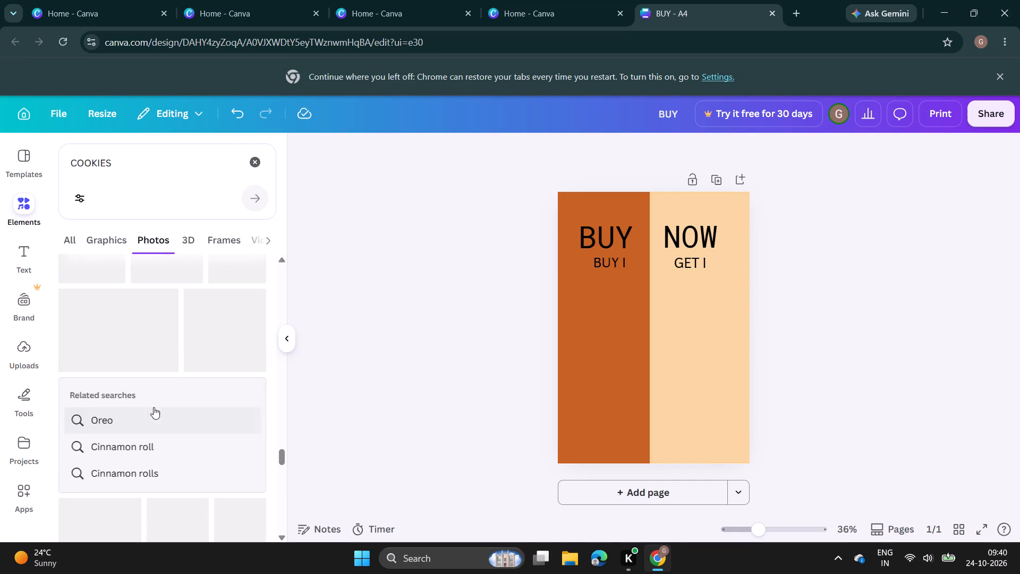
scroll(154, 407, up, 20)
scroll(154, 407, up, 6)
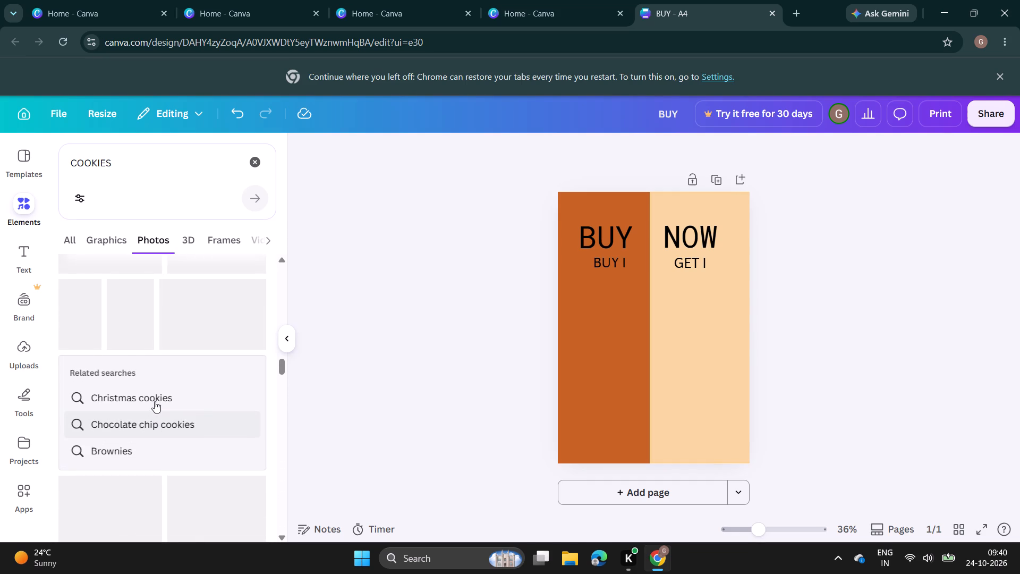
scroll(155, 401, up, 12)
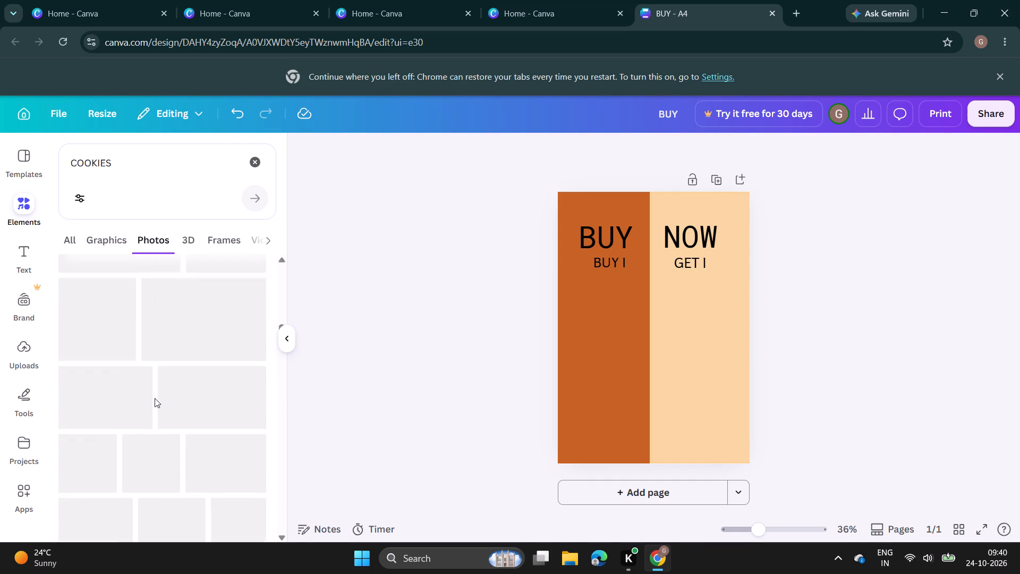
scroll(155, 398, up, 9)
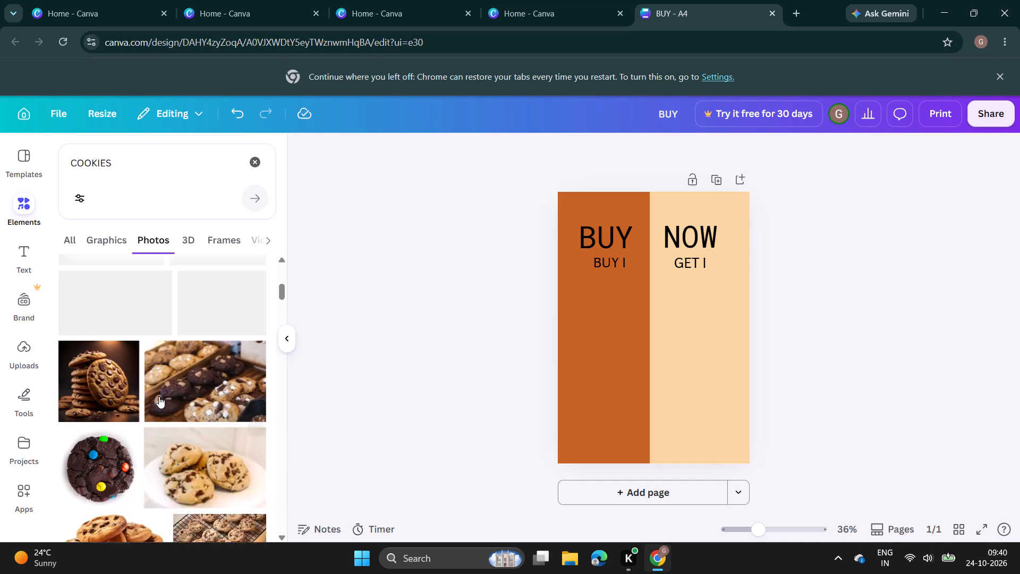
scroll(159, 396, up, 7)
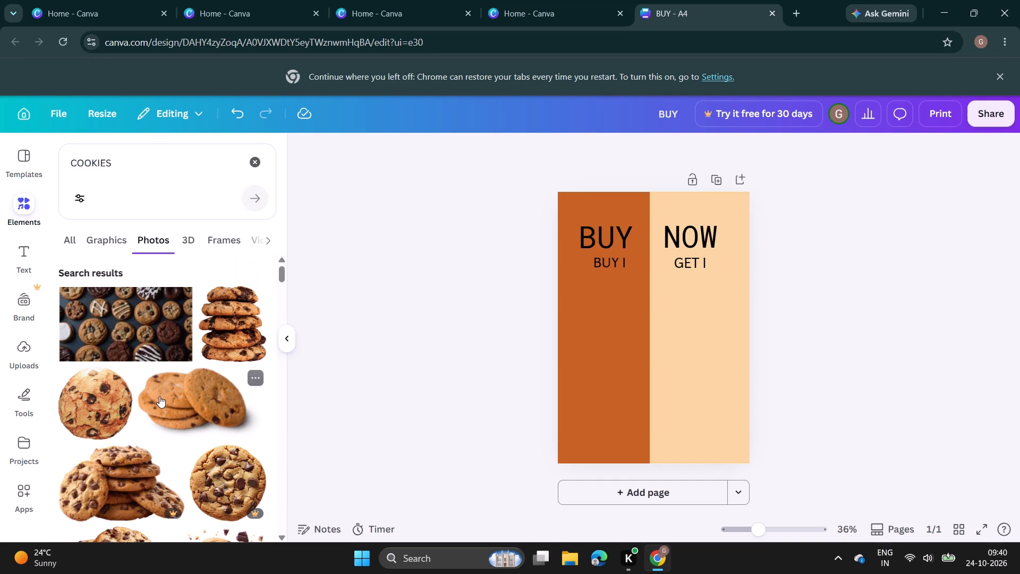
Add the photo of stacked chocolate chip cookies and centre it on the dividing line, below the "BUY I" and "GET I" text.
click(129, 472)
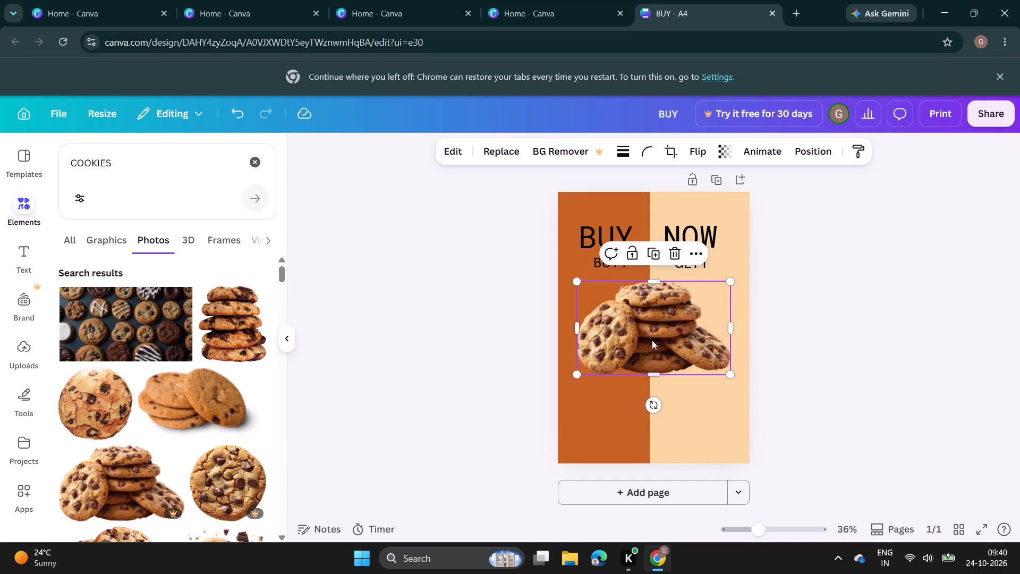
drag(651, 342, 651, 348)
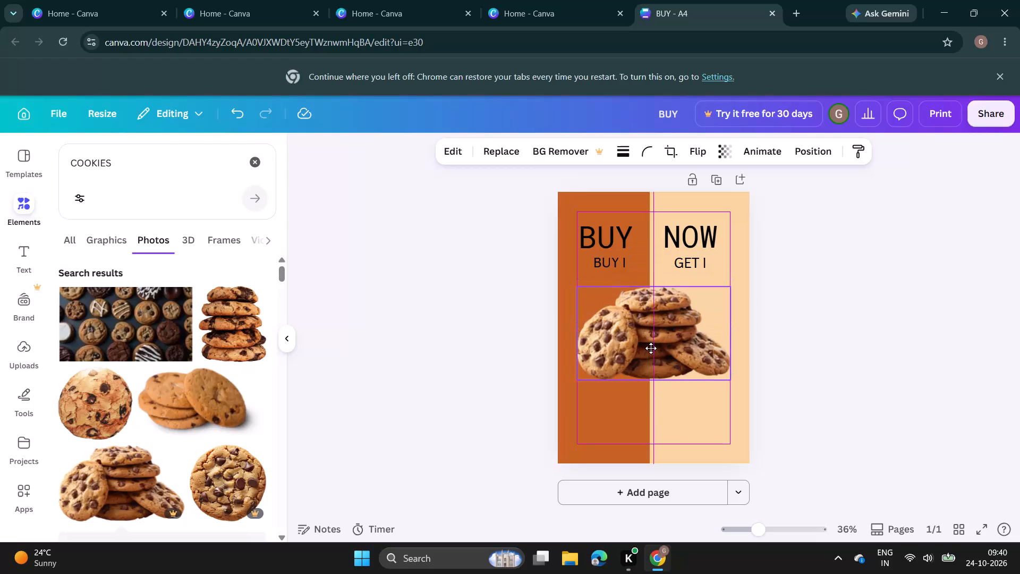
drag(651, 348, 647, 360)
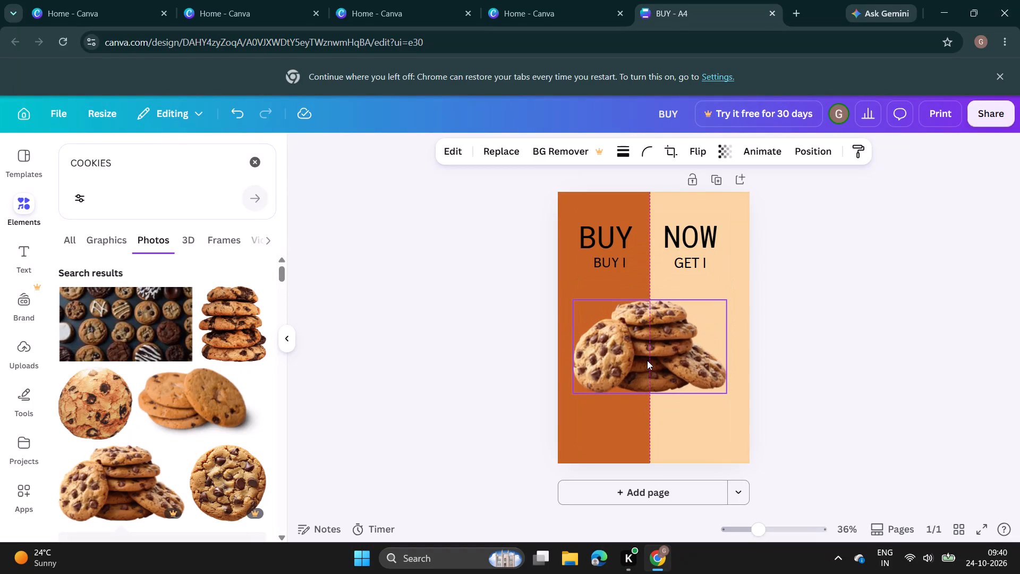
click(822, 366)
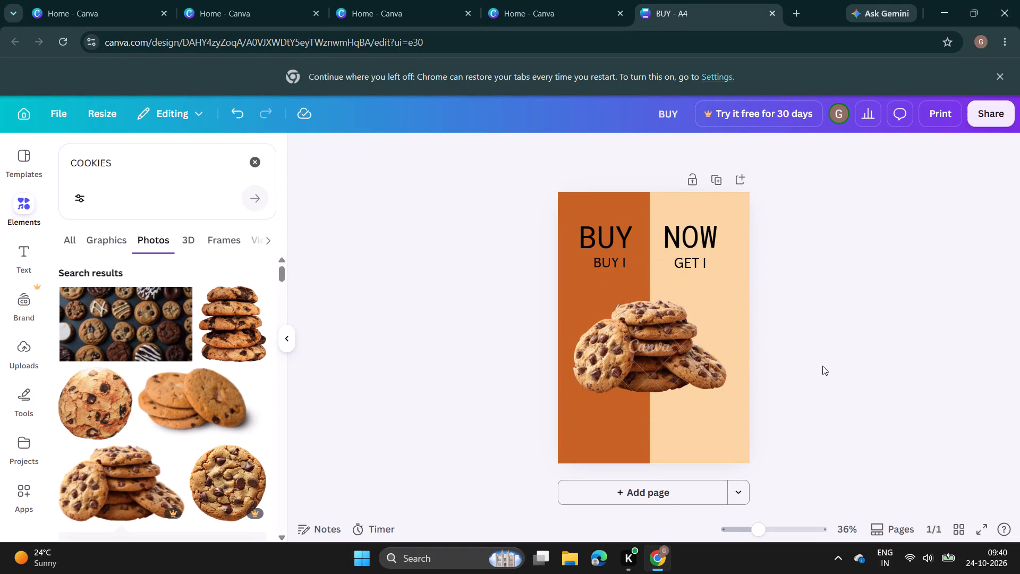
Recolour the "BUY" heading with the design's peach and the "NOW" heading with its dark orange.
click(614, 237)
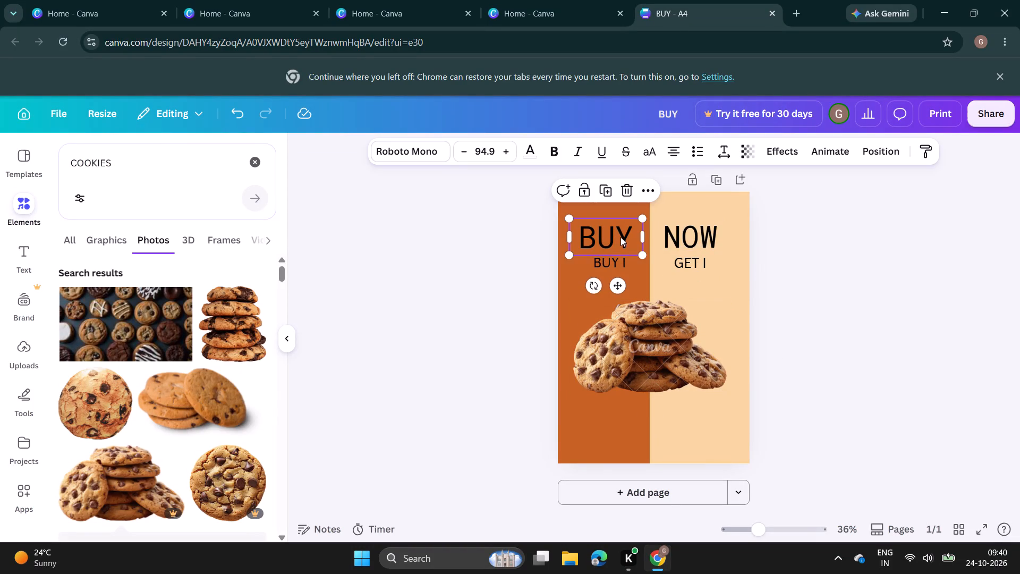
click(702, 296)
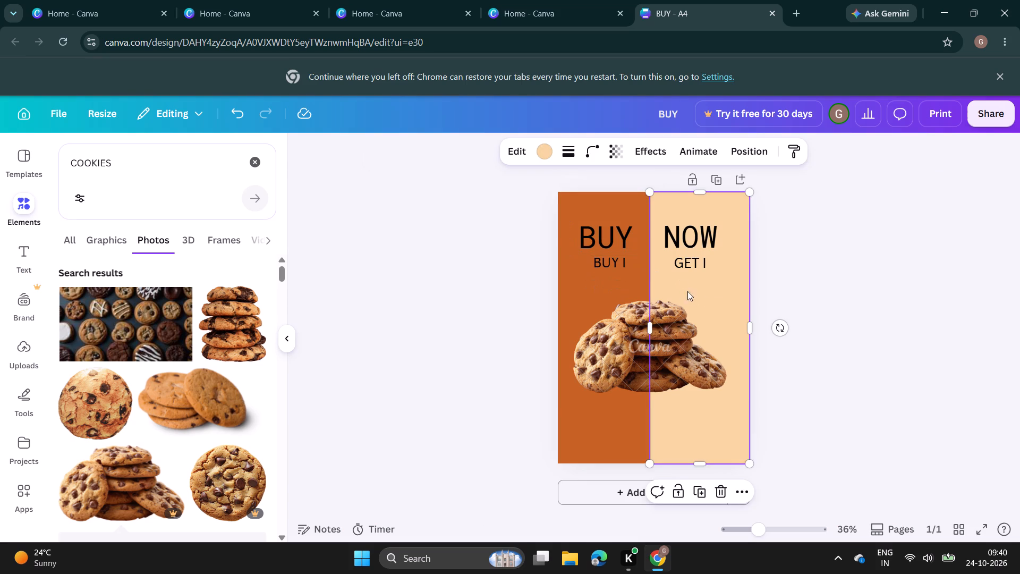
click(599, 237)
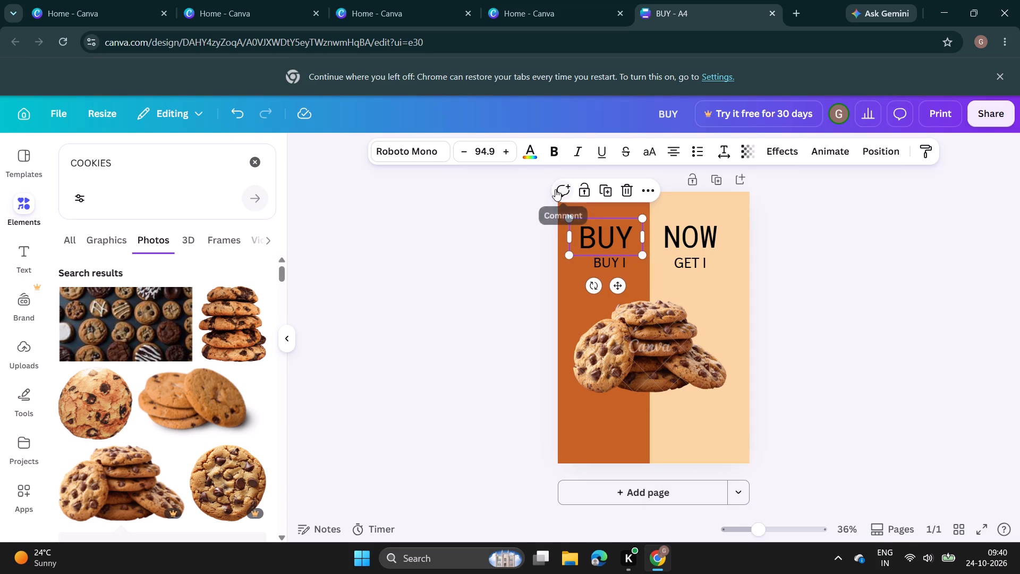
click(528, 156)
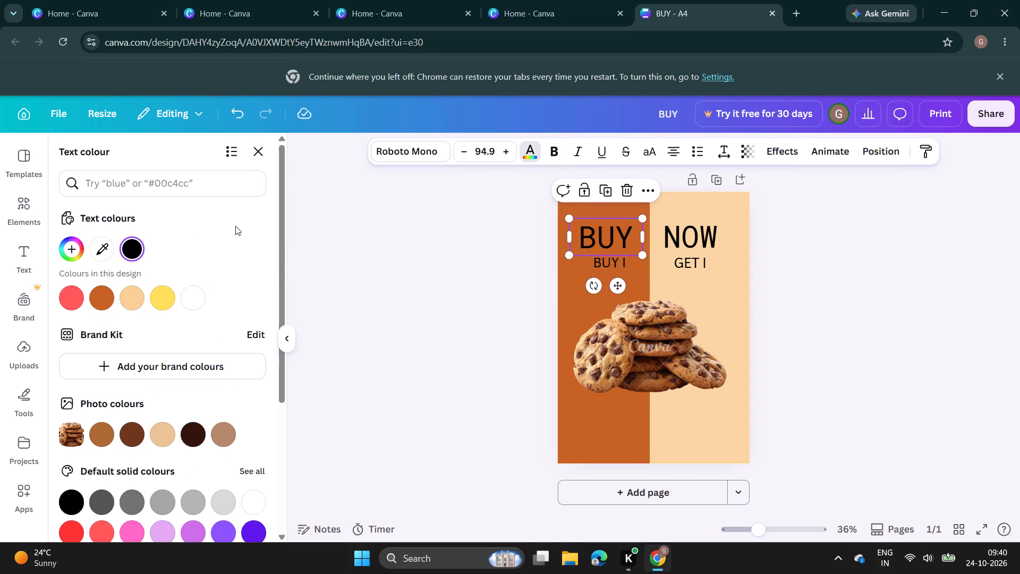
click(125, 304)
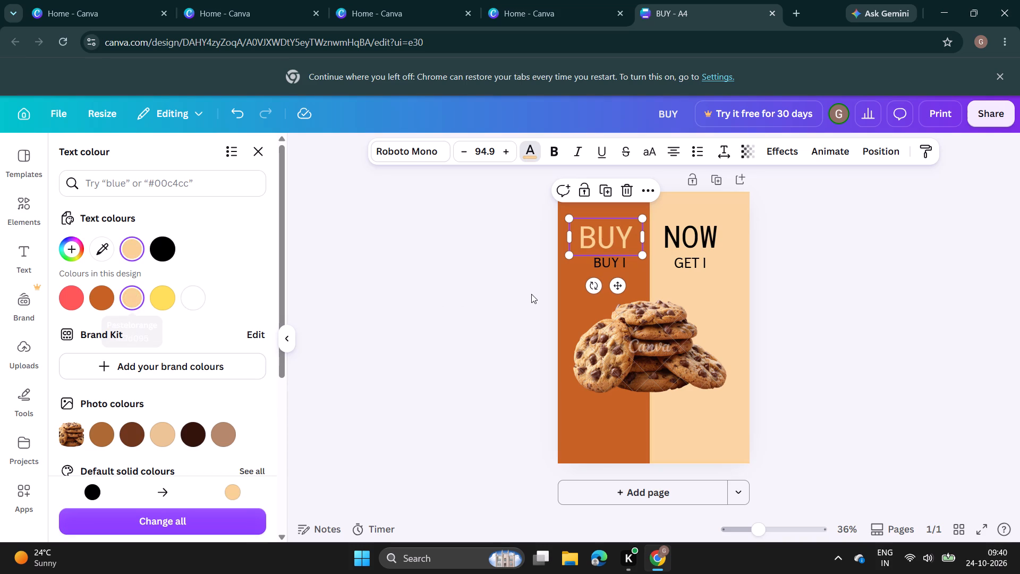
click(698, 230)
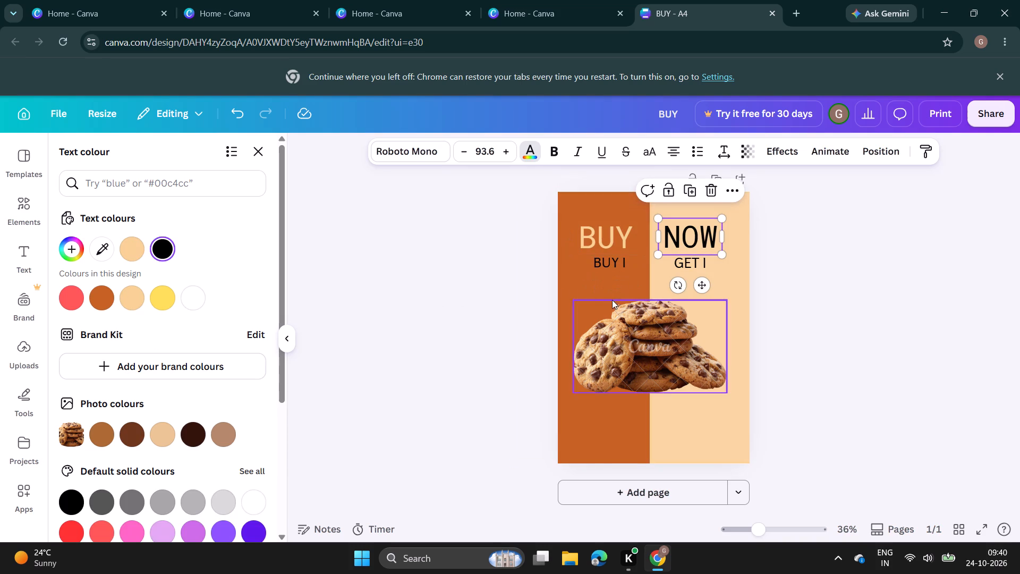
click(99, 298)
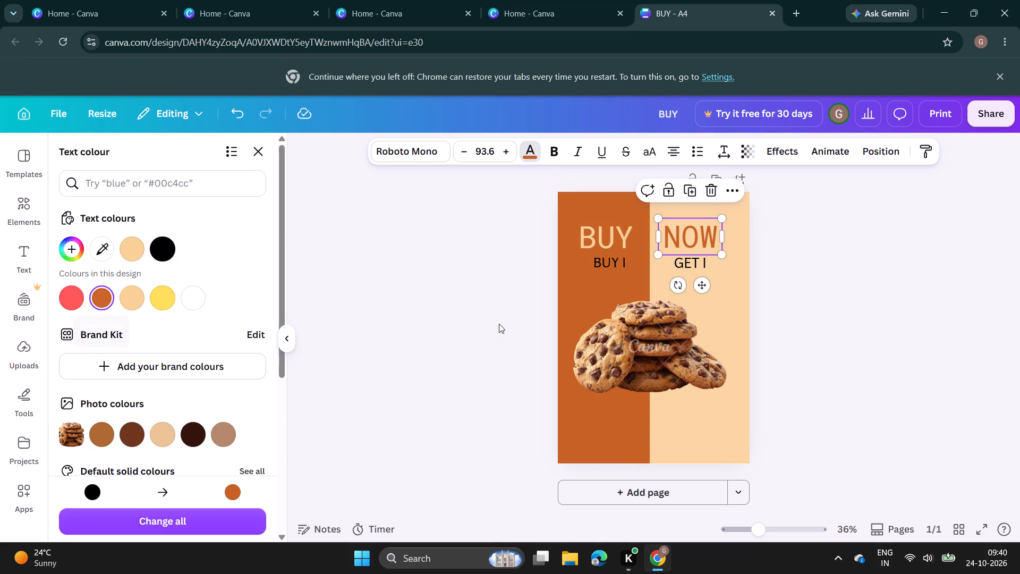
Recolour the "BUY I" text in the dark orange half with the design's peach.
click(609, 264)
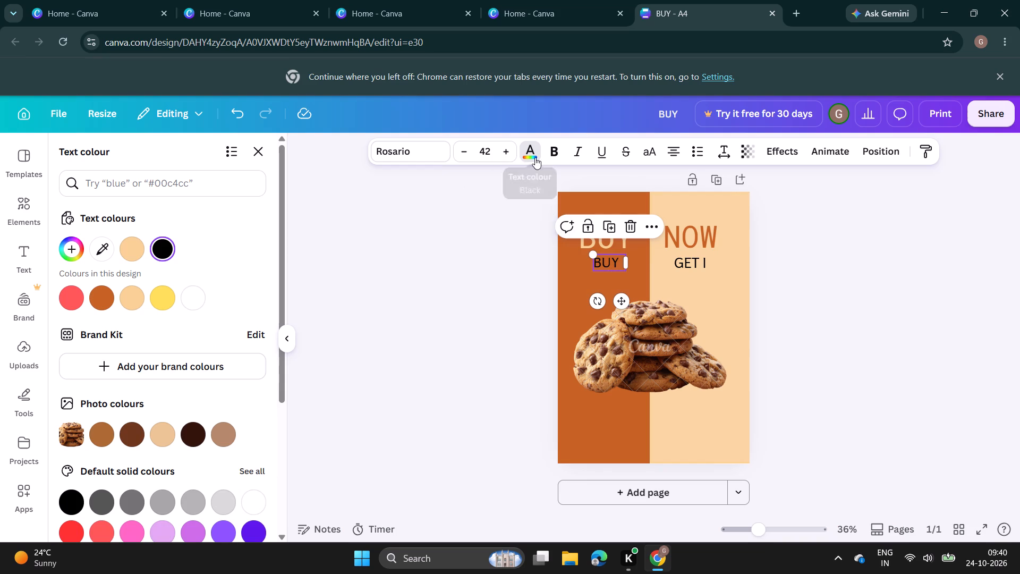
click(125, 301)
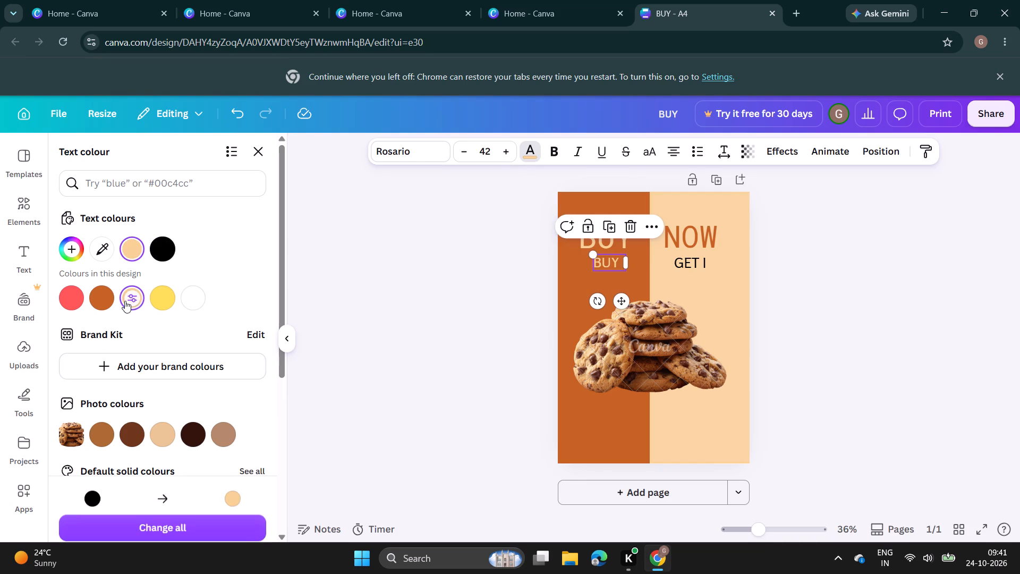
Recolour the "GET I" text in the peach half with the design's dark orange.
click(689, 261)
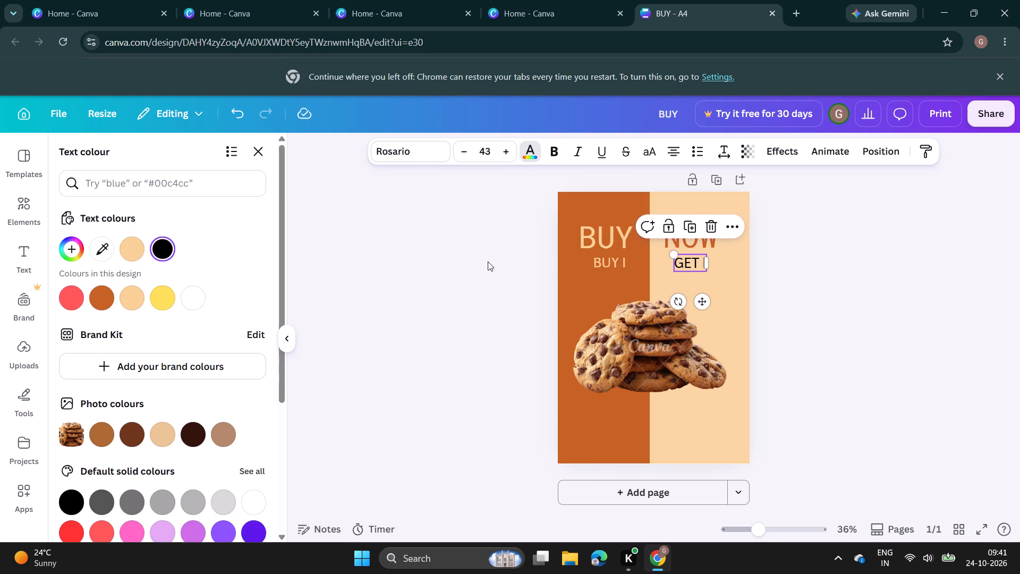
click(104, 290)
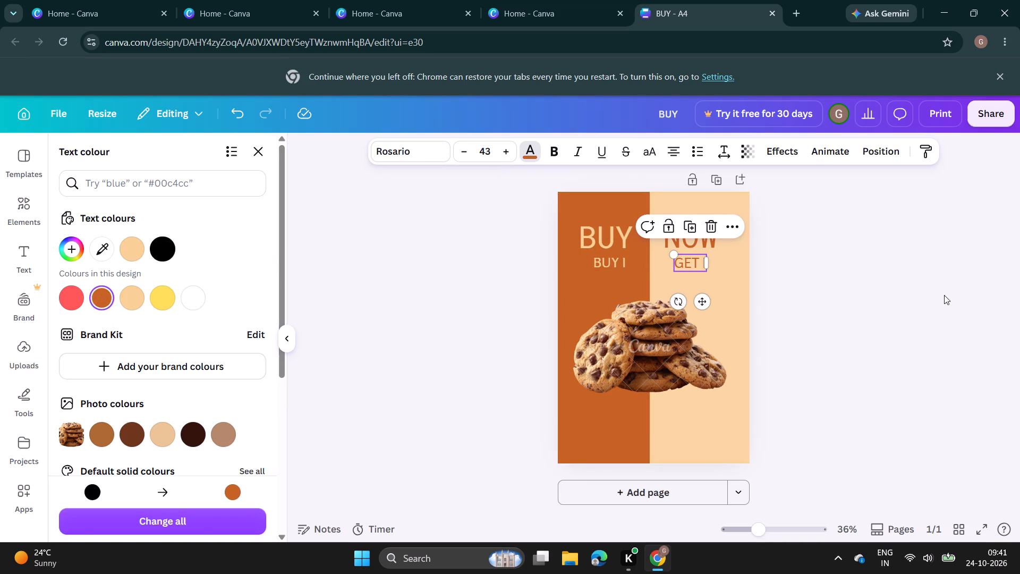
click(944, 295)
click(928, 303)
Look through the "COOKIES" graphics, clear the search, and browse the 3D elements category for further poster decorations.
scroll(886, 310, down, 2)
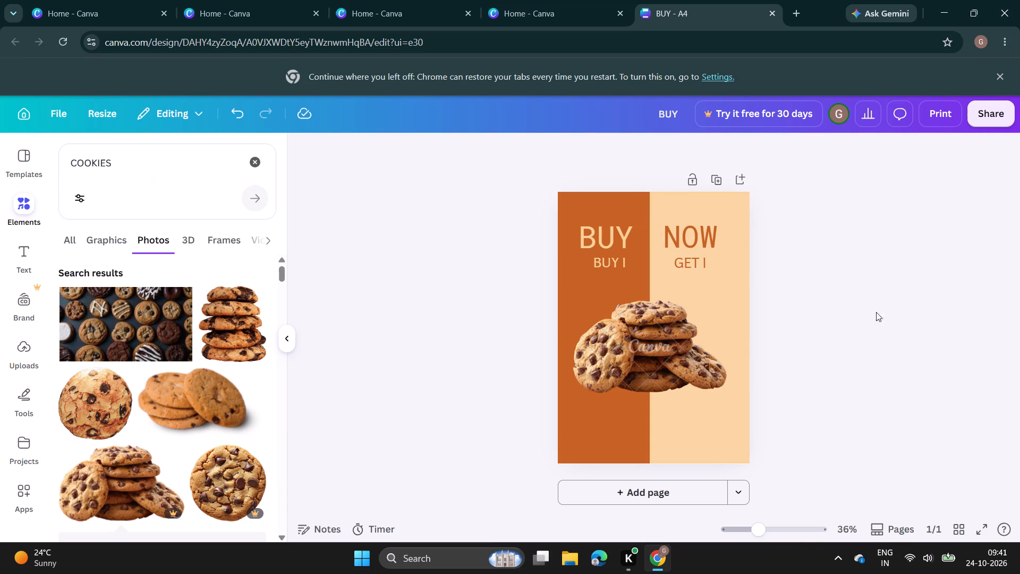
scroll(876, 312, down, 2)
scroll(597, 359, up, 3)
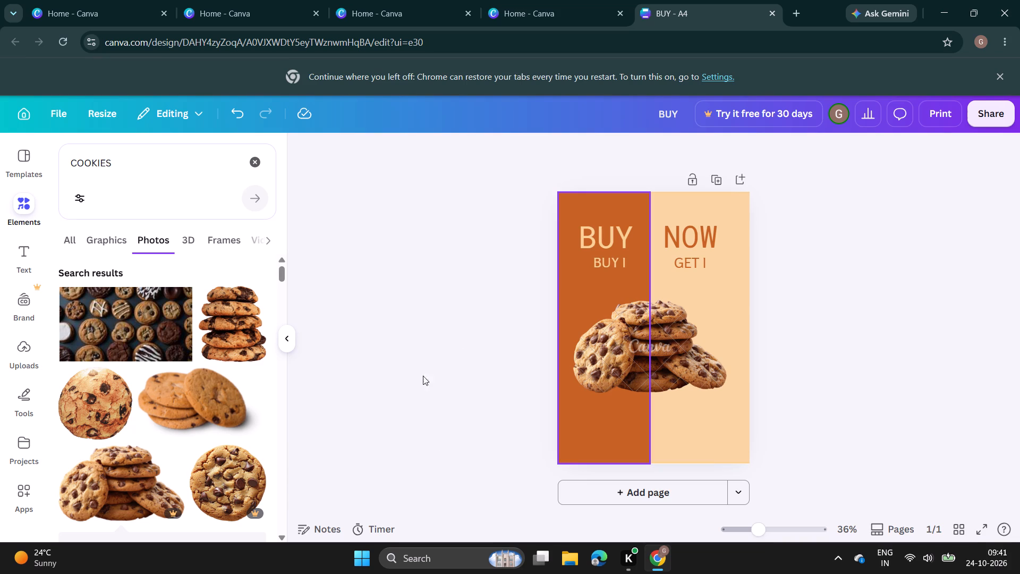
click(95, 241)
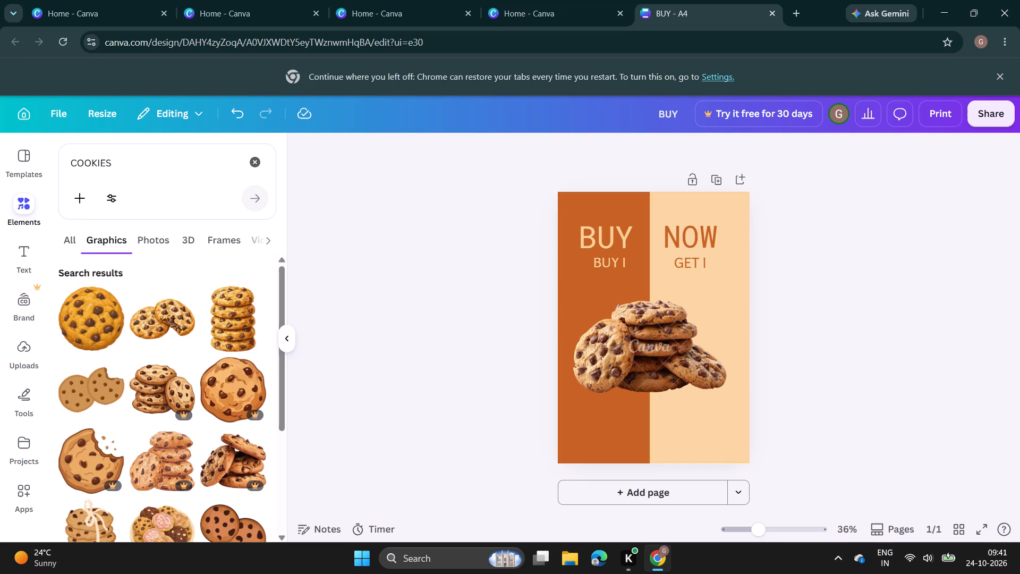
click(258, 165)
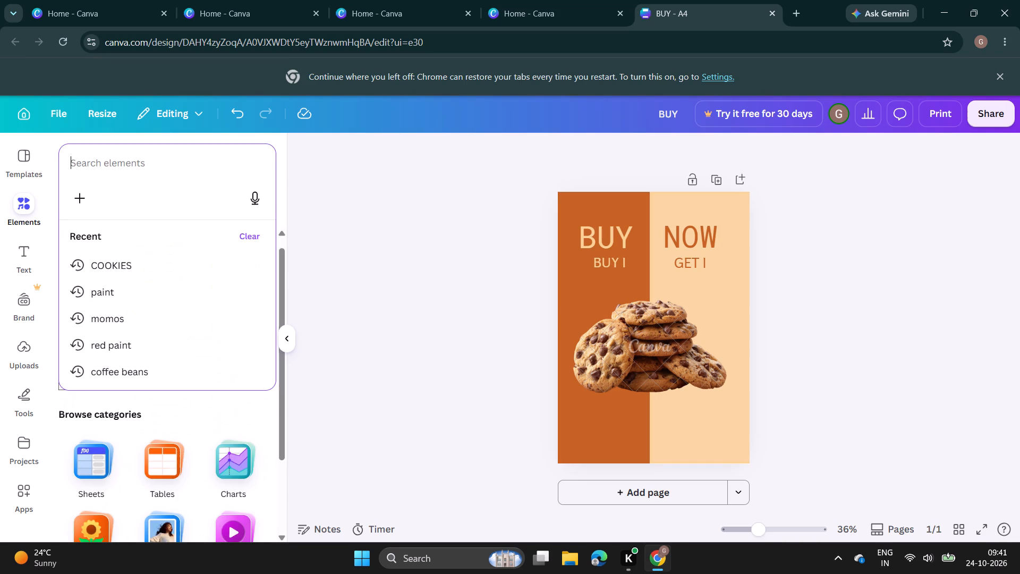
click(346, 231)
scroll(161, 395, down, 1)
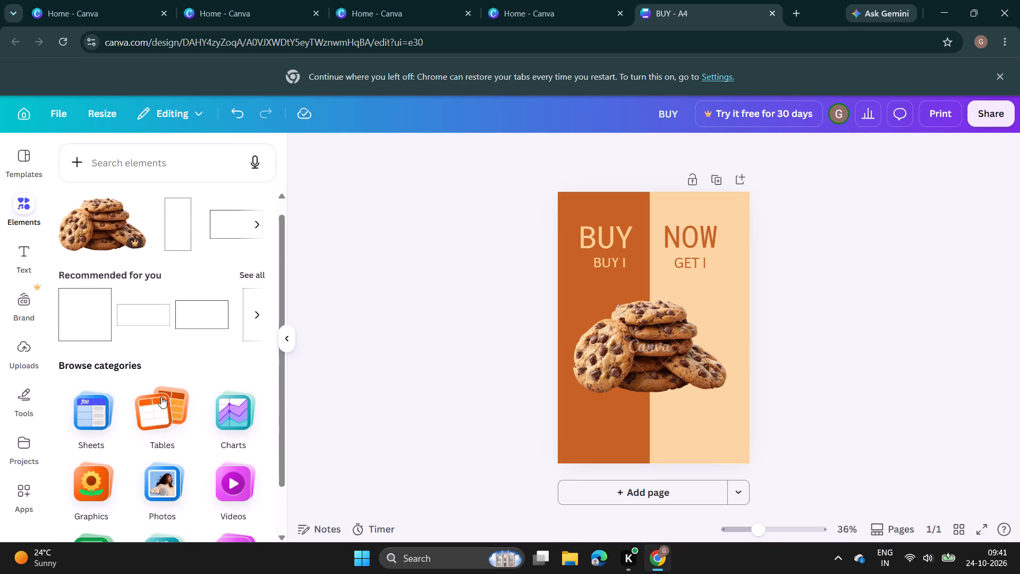
scroll(161, 396, down, 2)
click(231, 501)
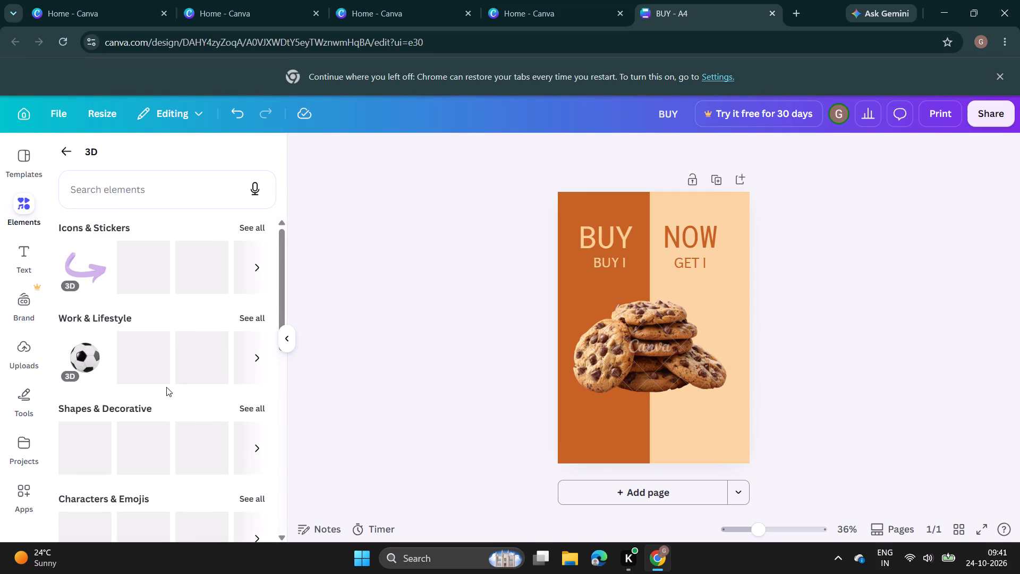
scroll(164, 398, down, 1)
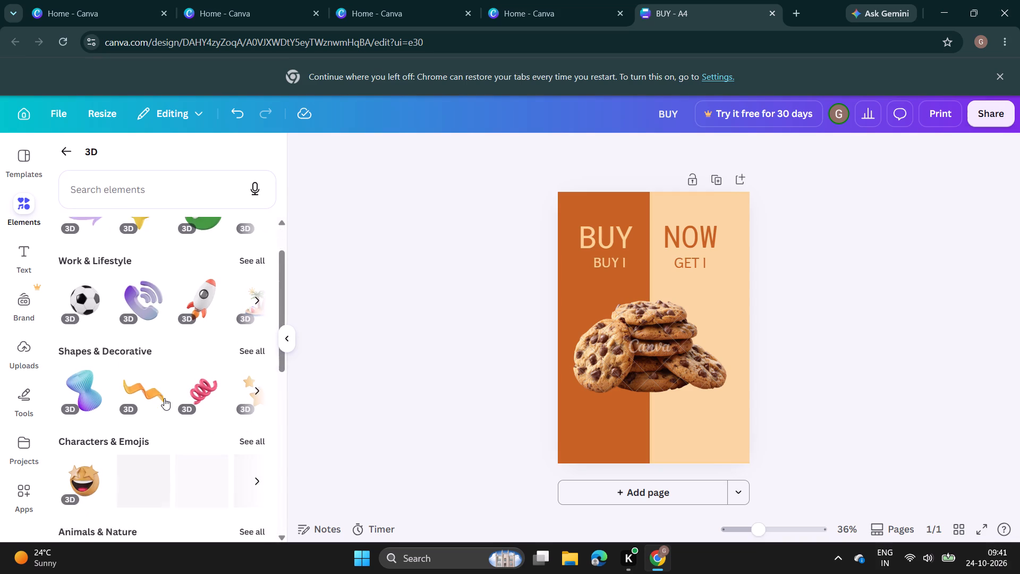
scroll(164, 398, down, 11)
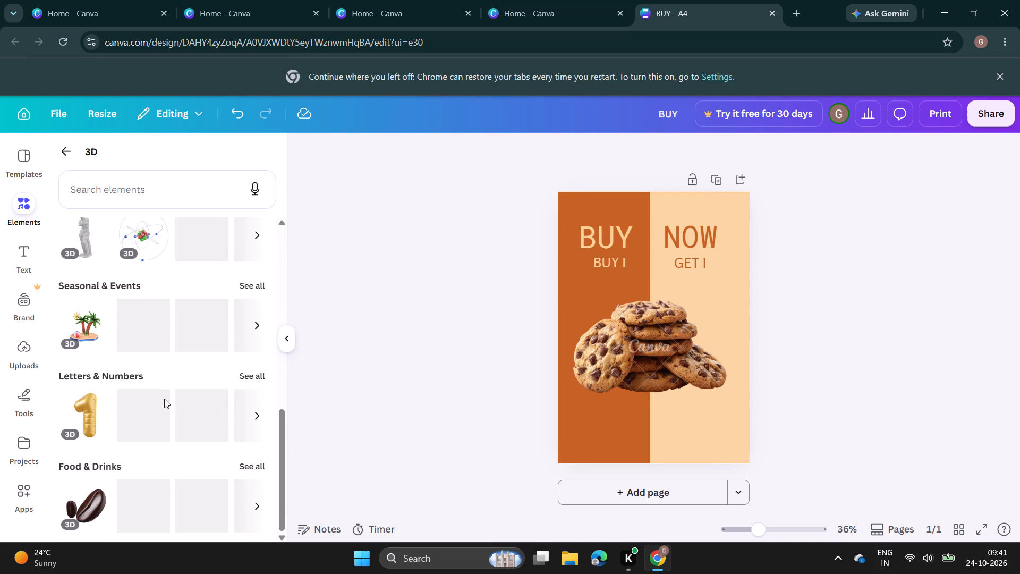
scroll(164, 399, up, 11)
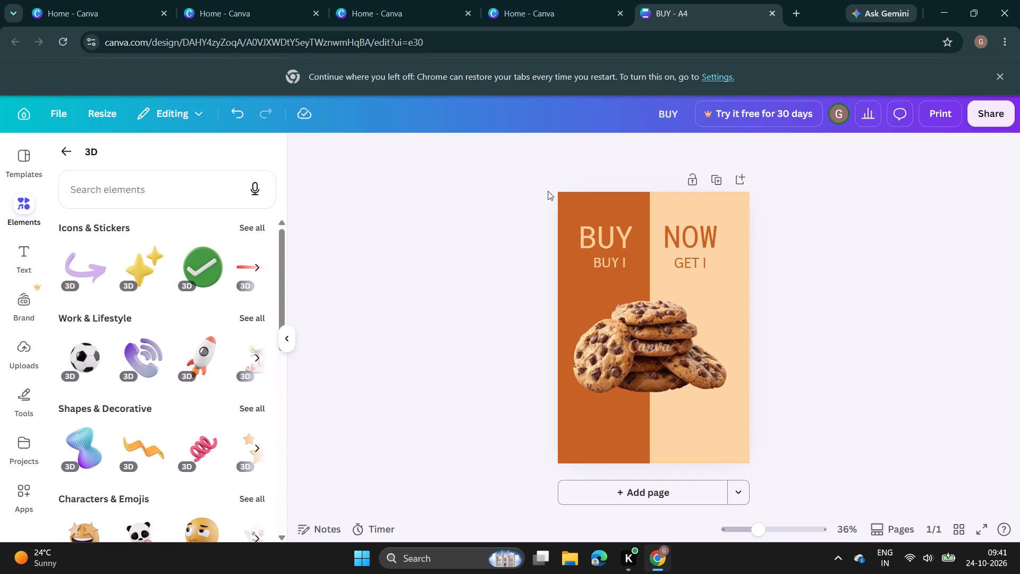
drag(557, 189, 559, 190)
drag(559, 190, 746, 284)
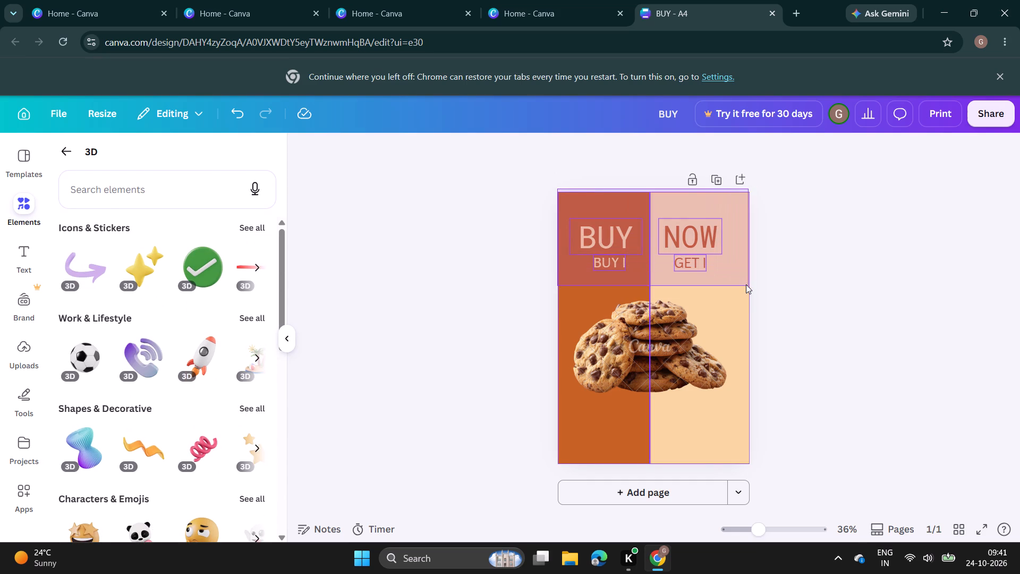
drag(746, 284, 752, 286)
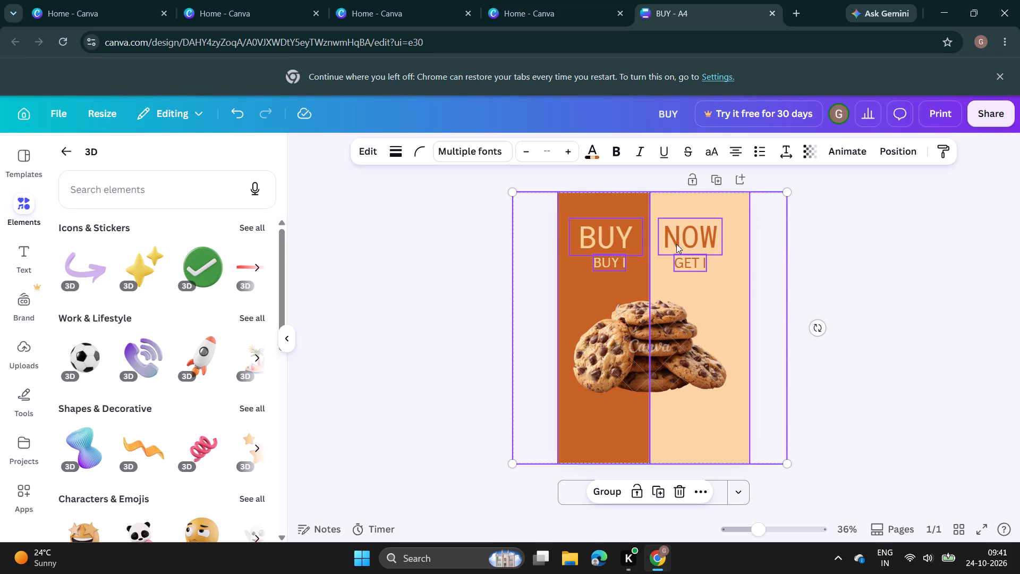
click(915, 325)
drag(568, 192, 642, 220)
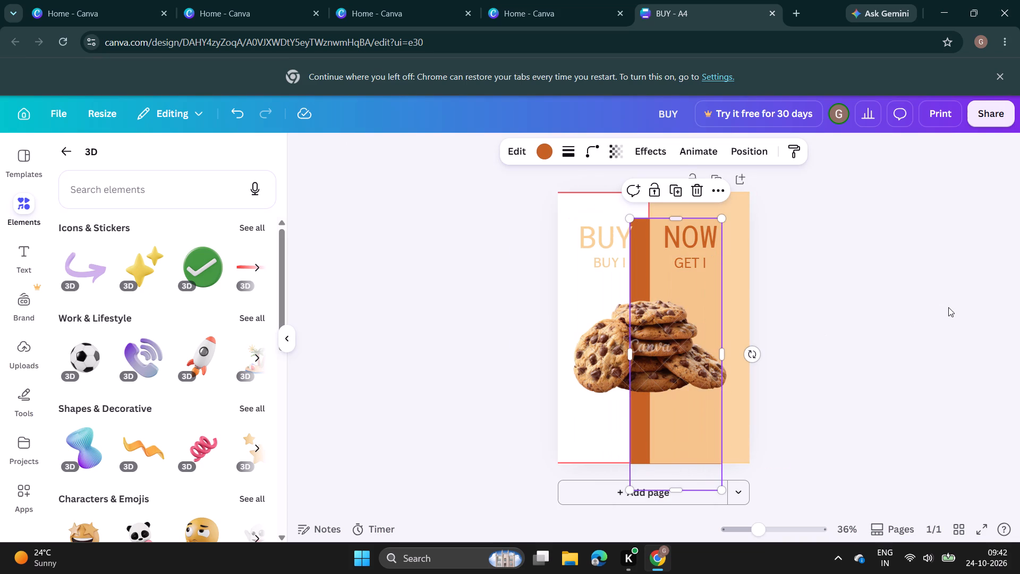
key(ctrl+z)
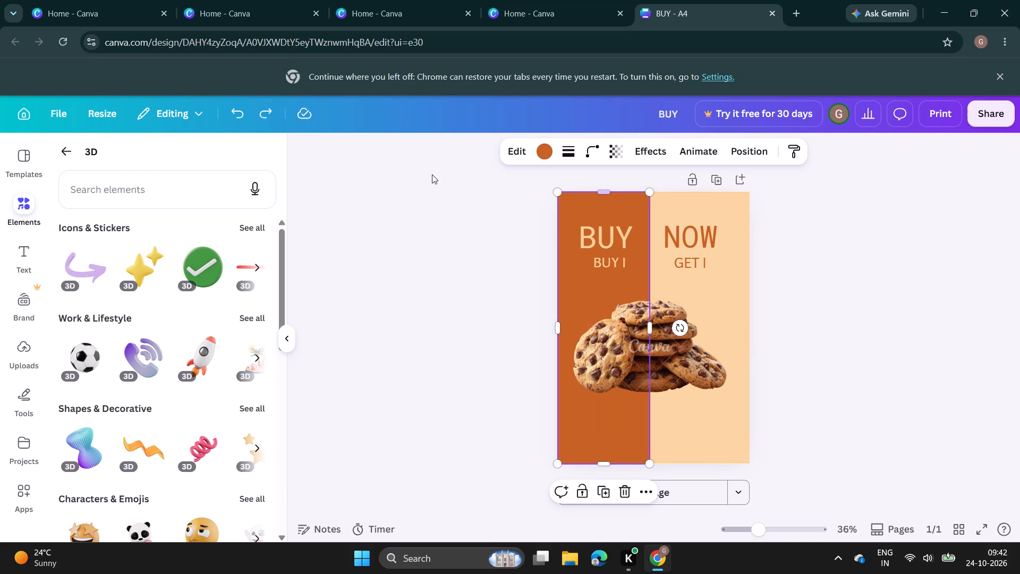
Group the two coloured halves with the "BUY", "NOW", "BUY I" and "GET I" text, leaving the cookie photo out.
click(432, 174)
drag(539, 173, 599, 209)
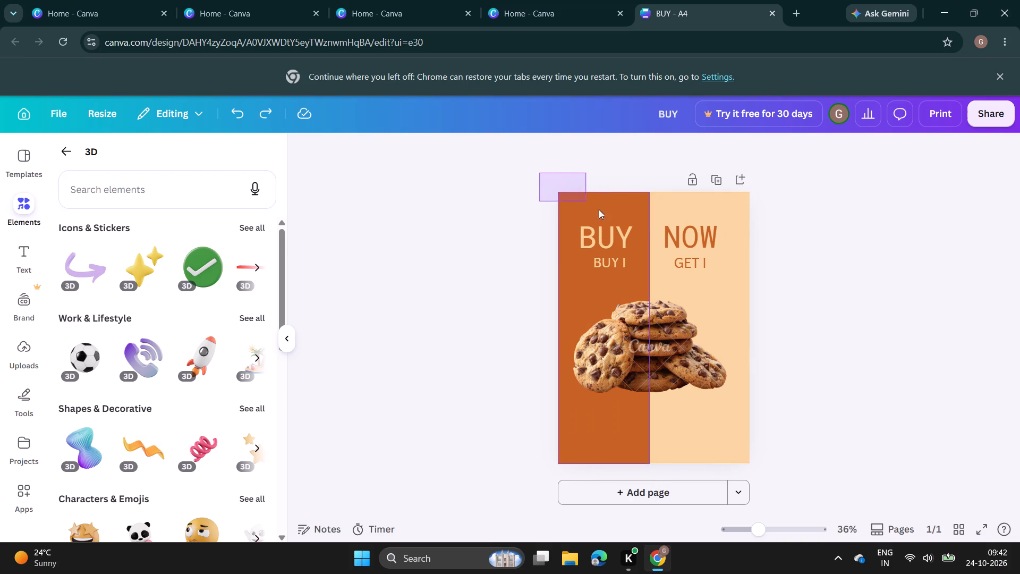
drag(599, 209, 762, 270)
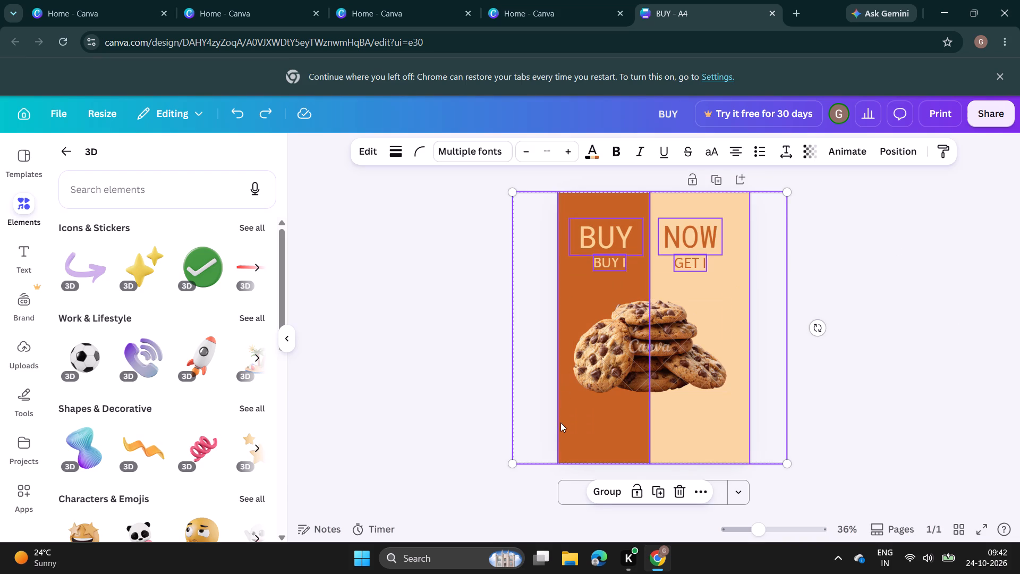
click(606, 490)
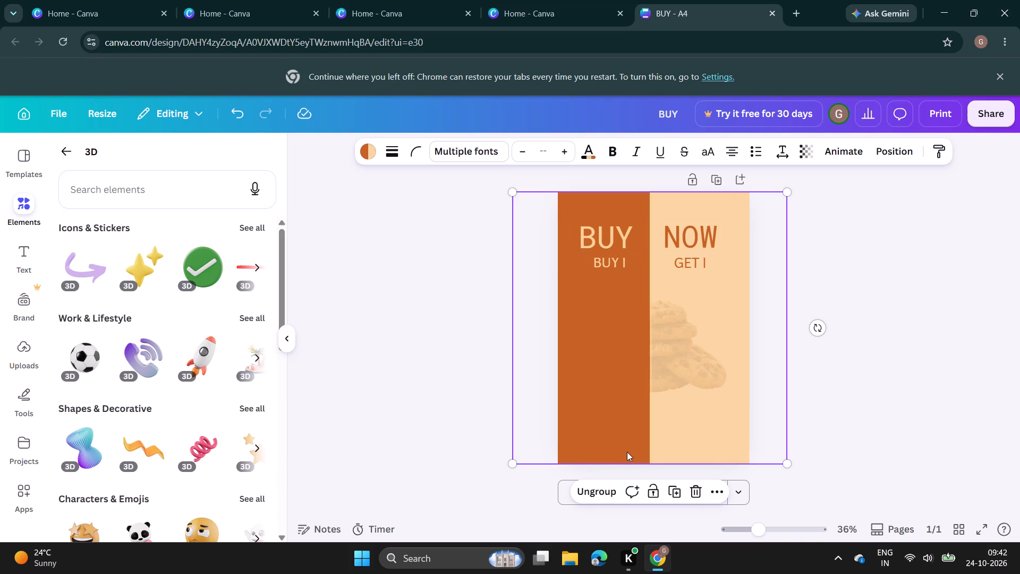
click(907, 339)
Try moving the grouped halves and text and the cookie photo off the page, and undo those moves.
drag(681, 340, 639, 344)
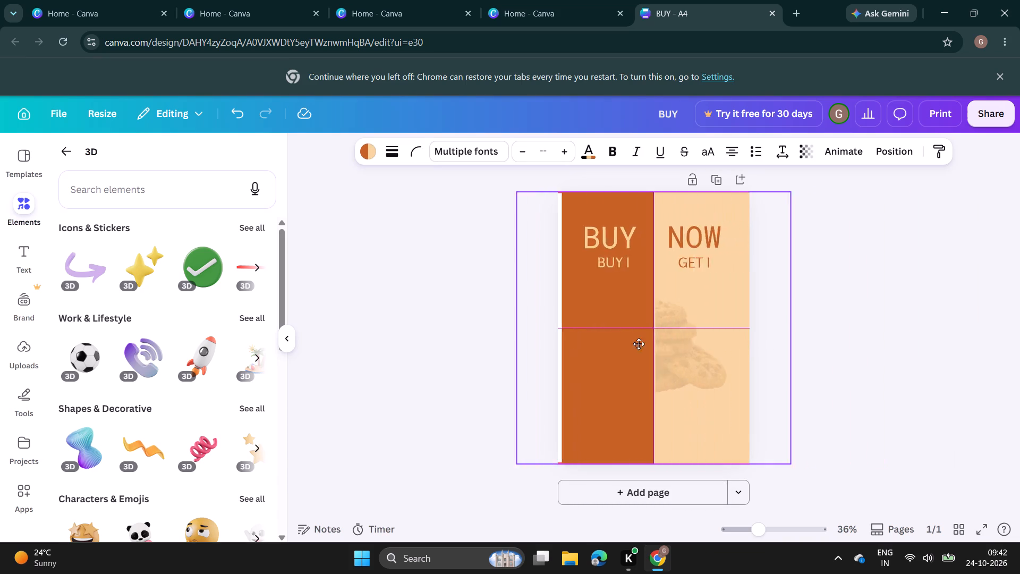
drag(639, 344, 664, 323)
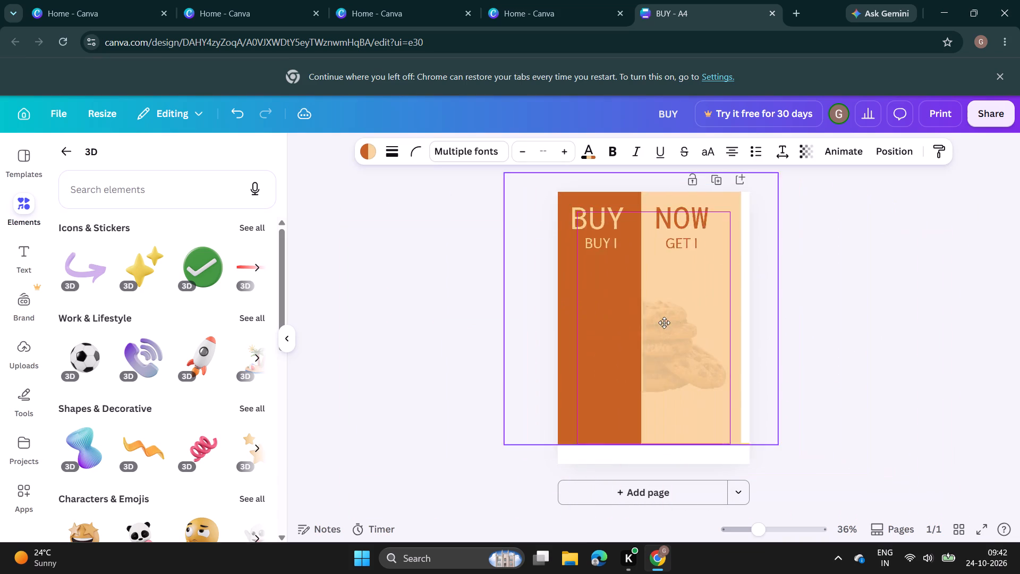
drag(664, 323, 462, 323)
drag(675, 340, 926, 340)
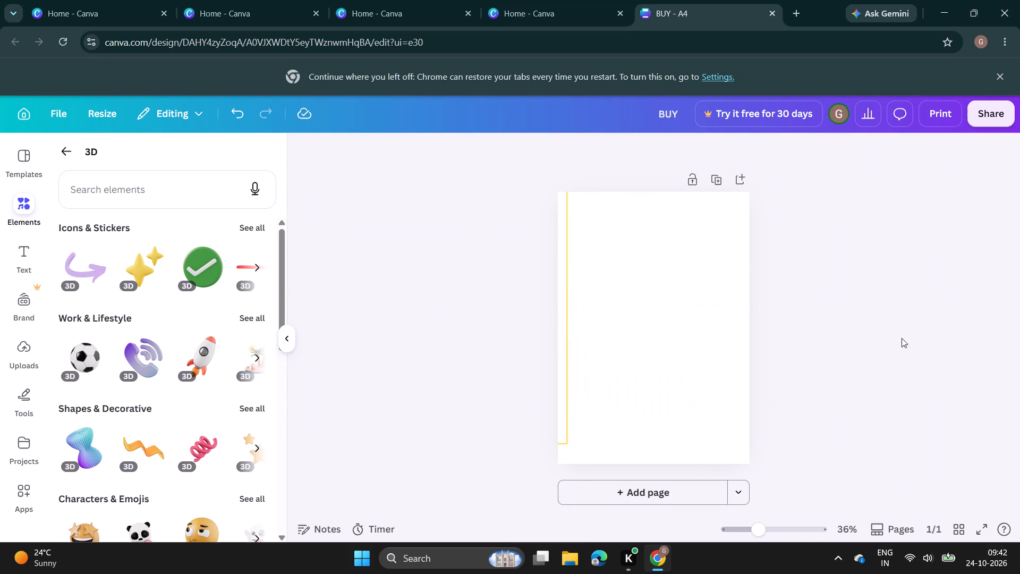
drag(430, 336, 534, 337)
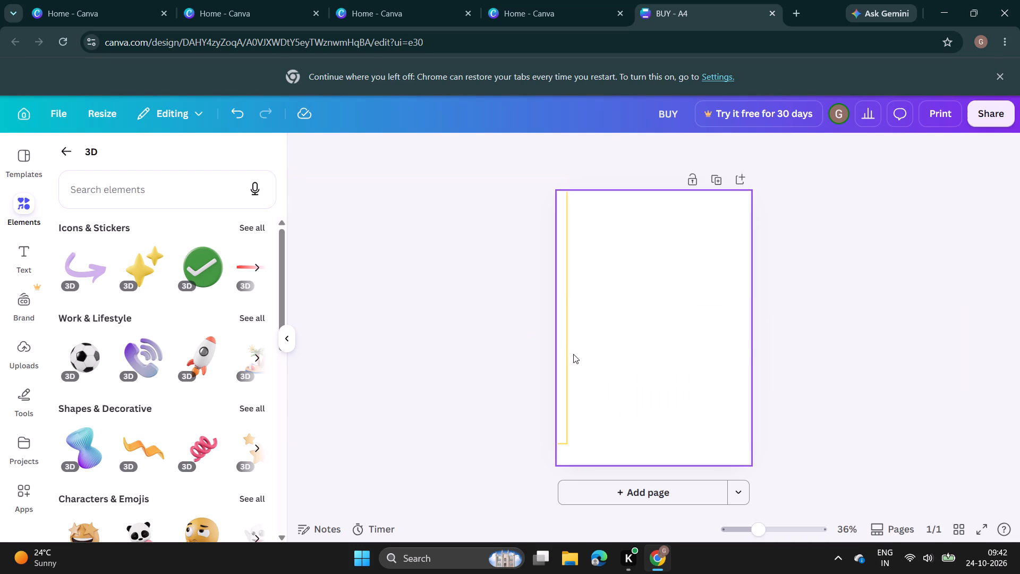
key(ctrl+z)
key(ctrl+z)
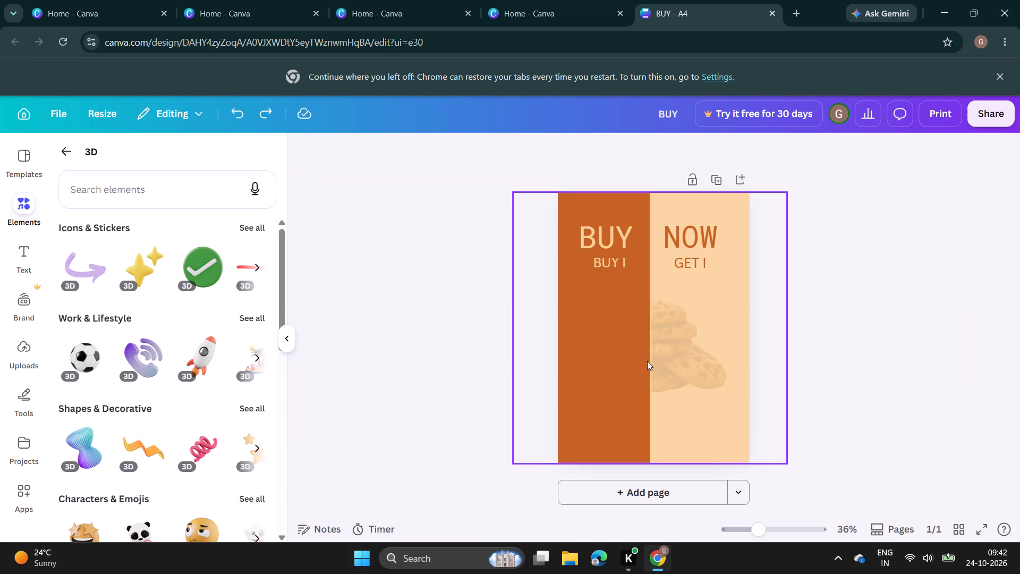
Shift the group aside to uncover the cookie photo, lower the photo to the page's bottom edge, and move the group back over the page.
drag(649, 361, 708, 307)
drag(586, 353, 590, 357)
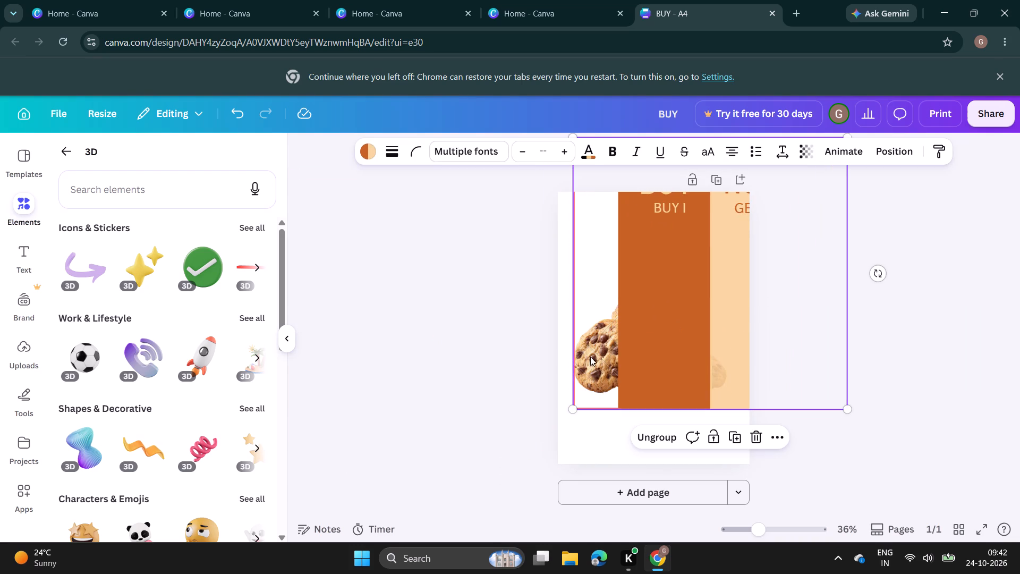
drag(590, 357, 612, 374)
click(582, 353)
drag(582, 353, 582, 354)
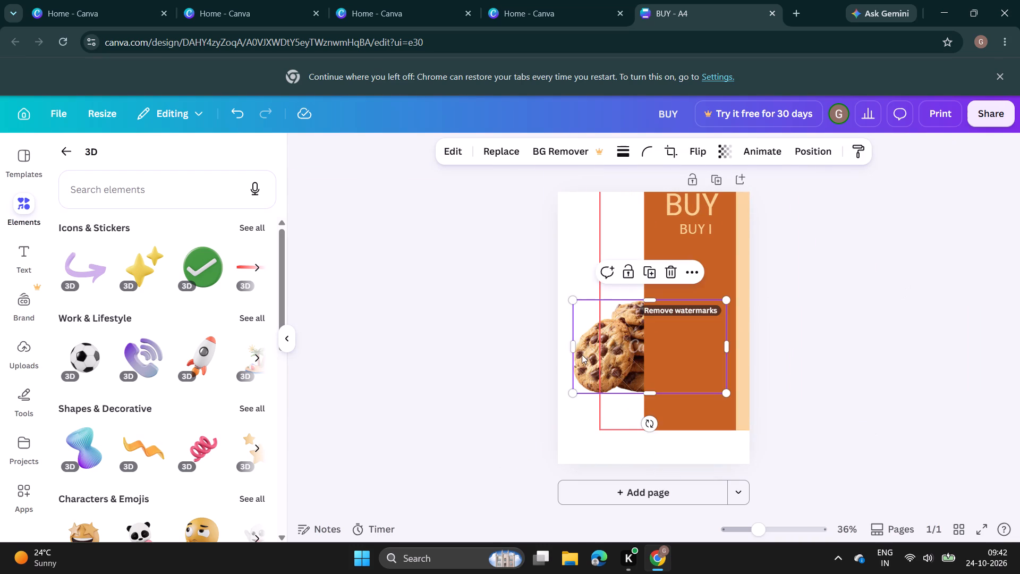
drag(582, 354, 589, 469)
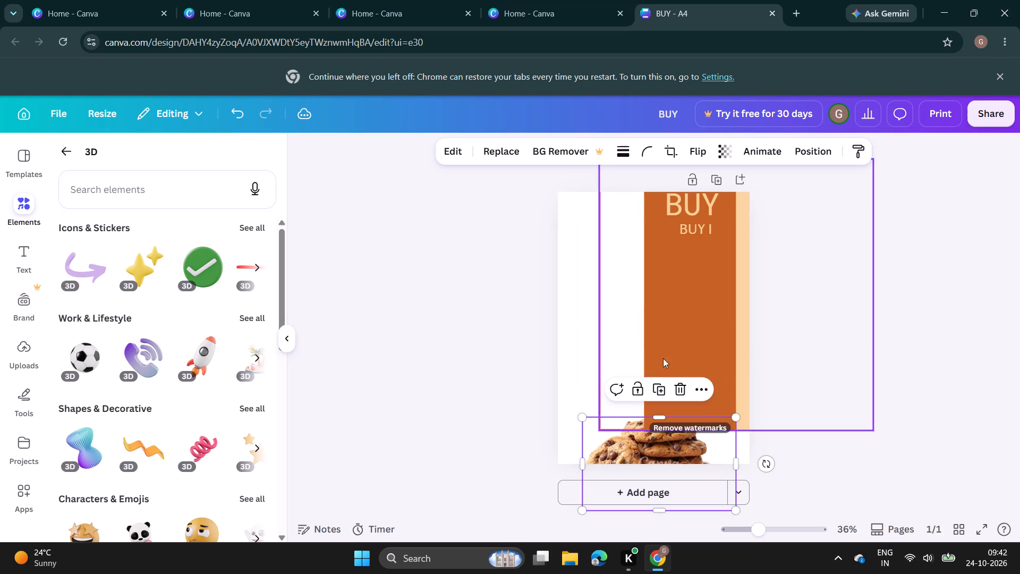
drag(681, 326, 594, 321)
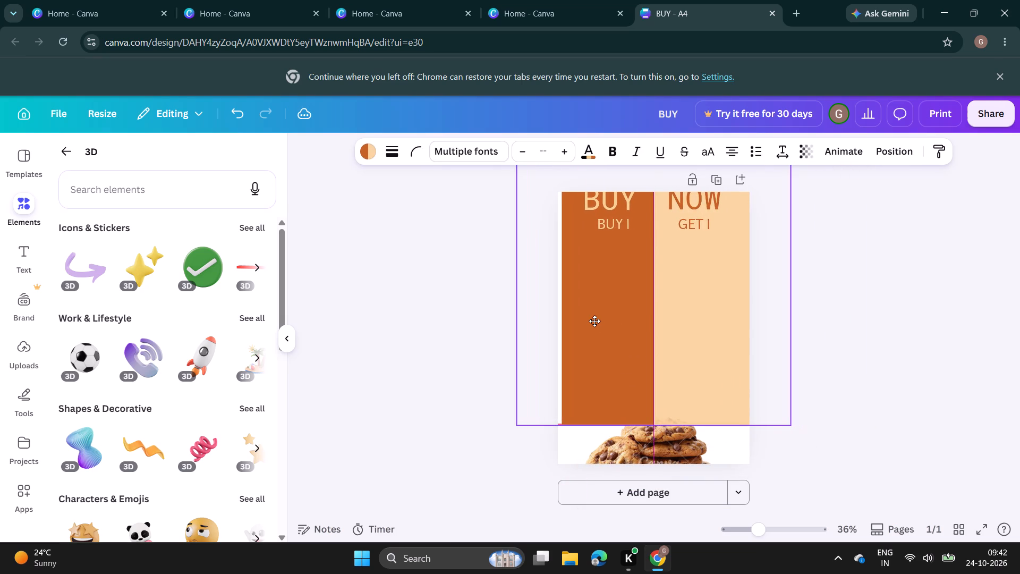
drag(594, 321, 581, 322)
Move the cookie photo back up to the horizontal centre of the page, below the "BUY I" and "GET I" text.
click(720, 440)
drag(720, 441, 716, 421)
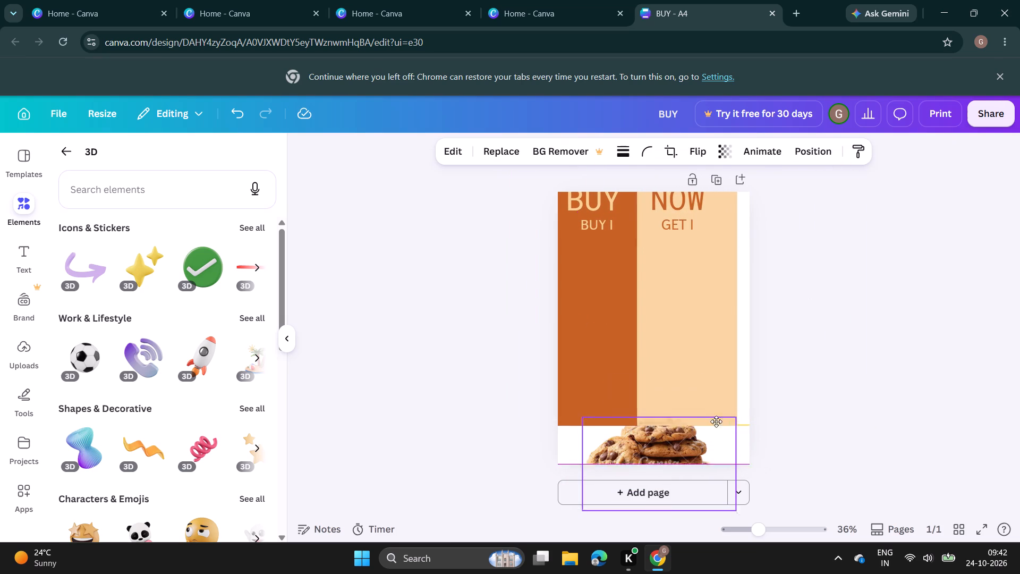
drag(716, 421, 702, 327)
drag(677, 347, 679, 350)
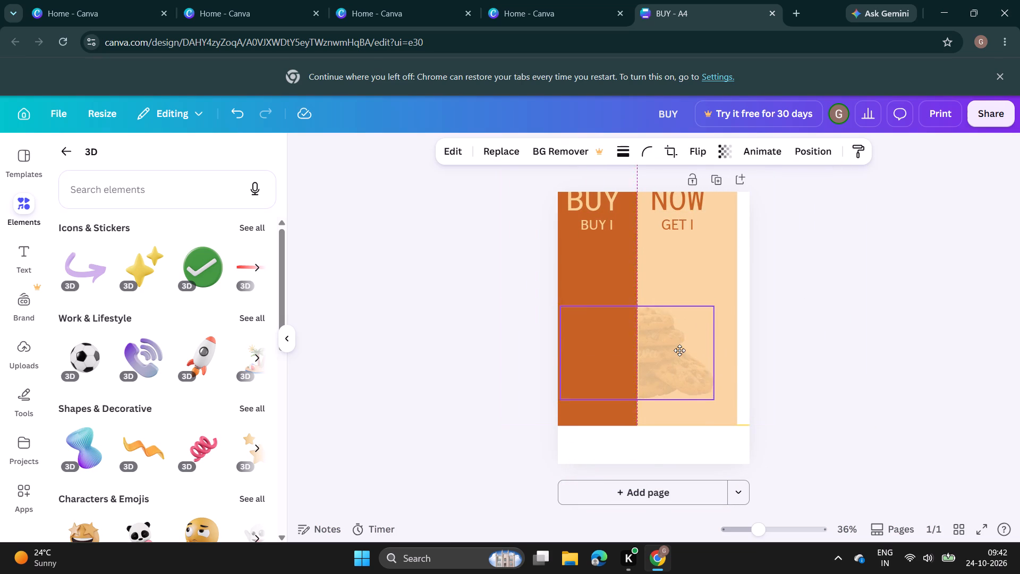
drag(679, 350, 692, 344)
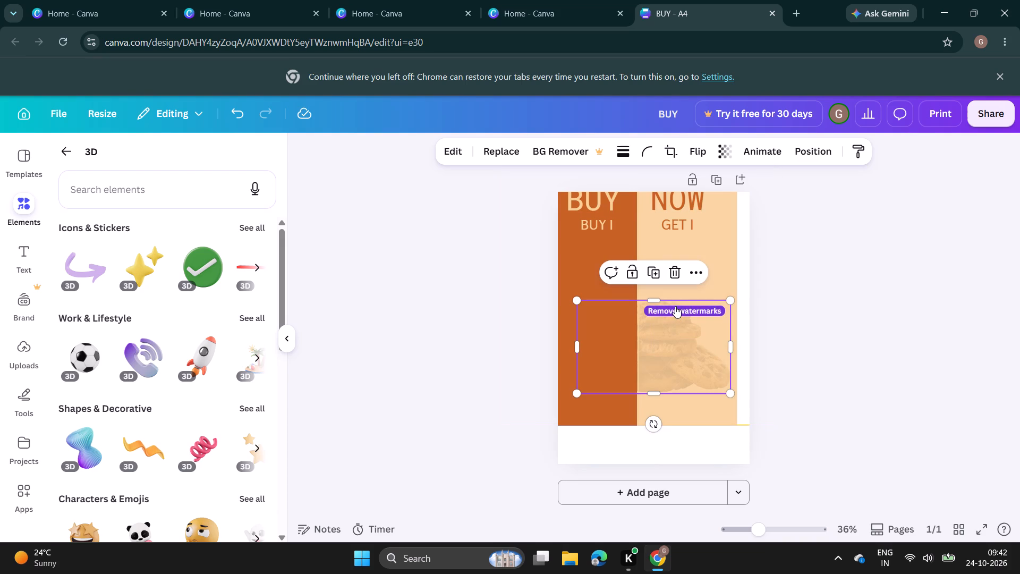
click(675, 306)
click(676, 313)
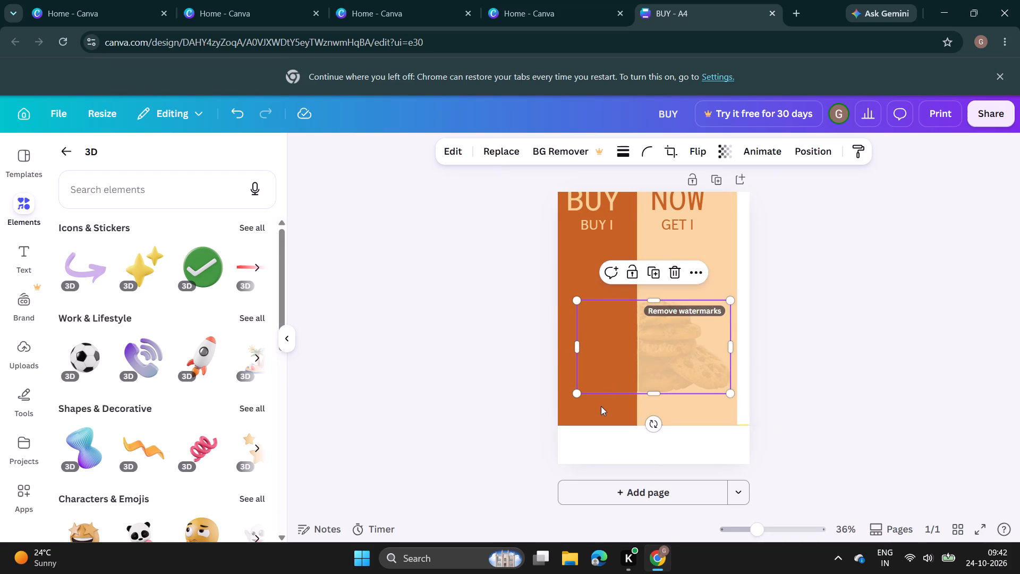
Move the grouped coloured halves and text down and sideways until they fill the whole page, with the halves meeting near its centre.
drag(603, 413, 607, 455)
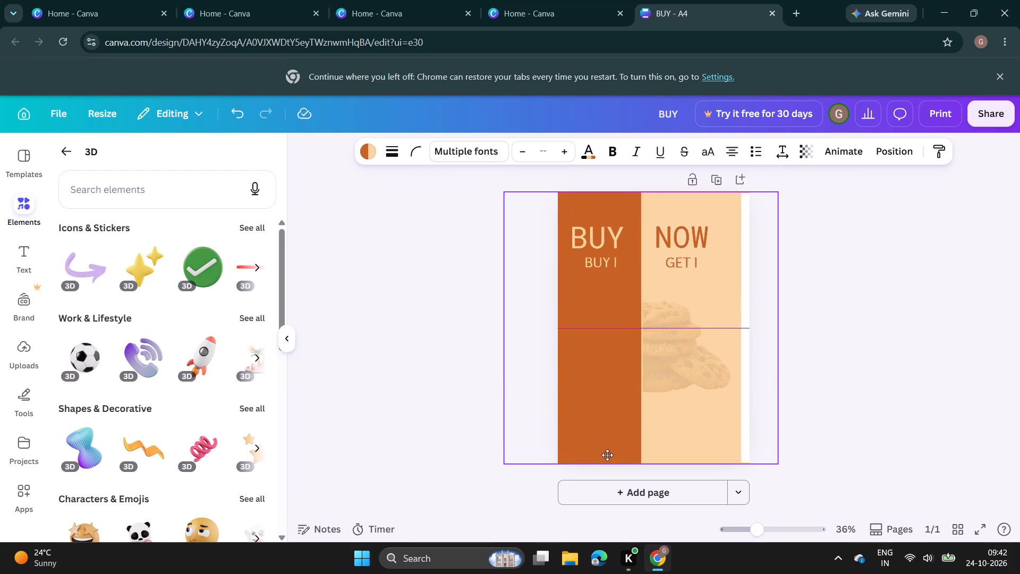
drag(607, 455, 617, 458)
drag(615, 454, 608, 451)
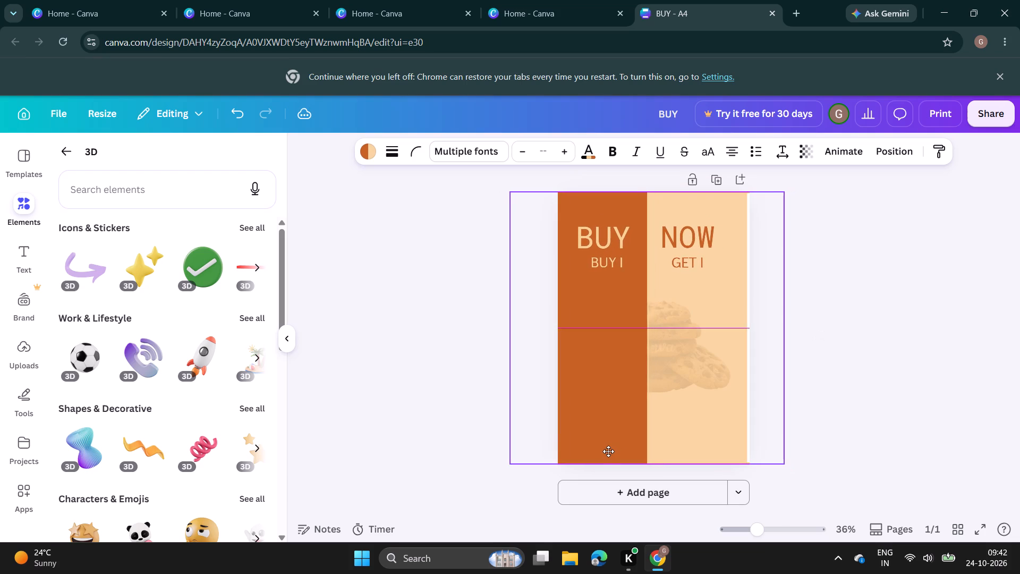
drag(608, 451, 610, 452)
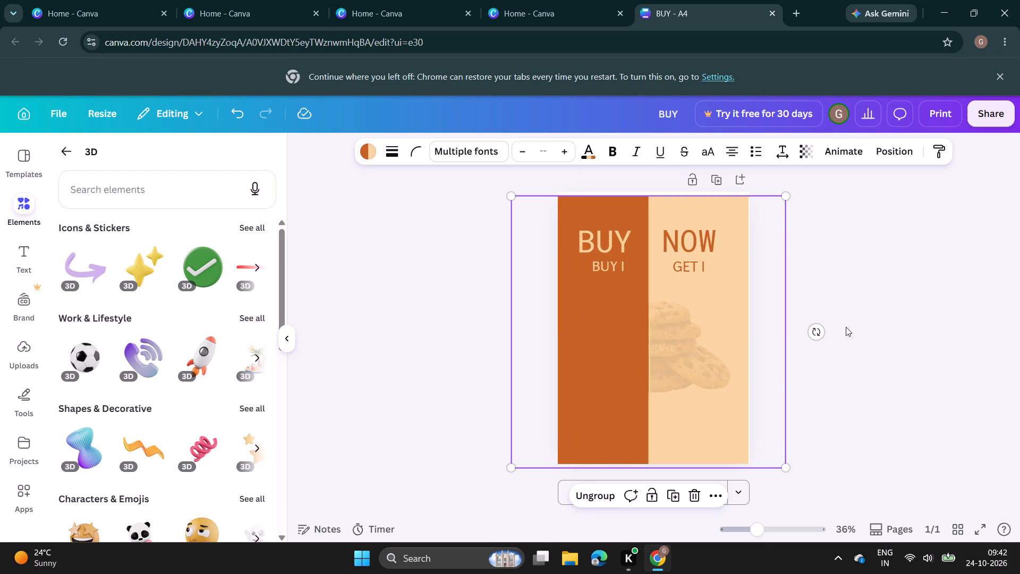
click(851, 323)
drag(660, 362, 661, 357)
click(306, 349)
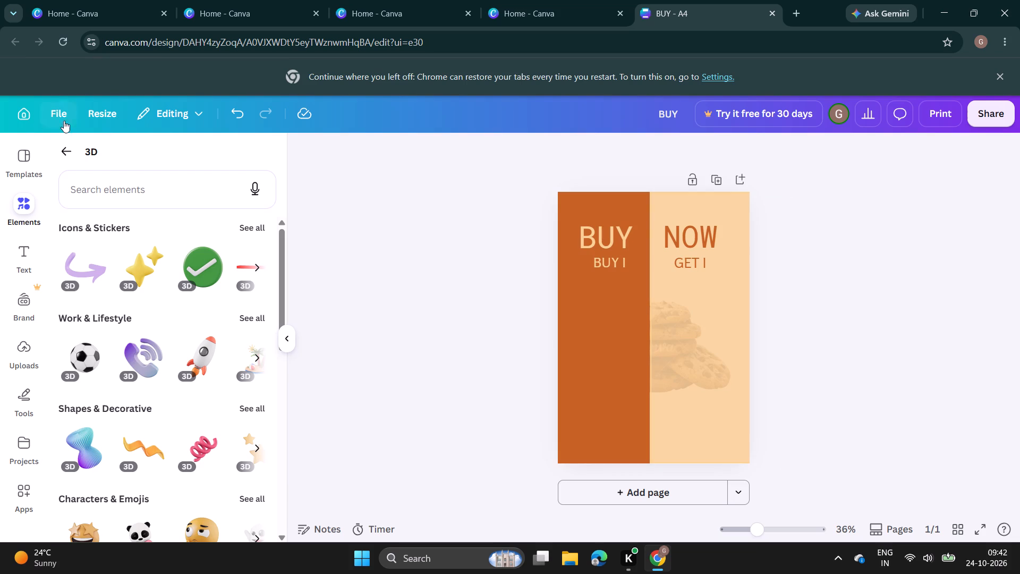
Add another copy of the recently used cookie photo and place it horizontally centred, just below the "BUY I" and "GET I" text.
click(76, 148)
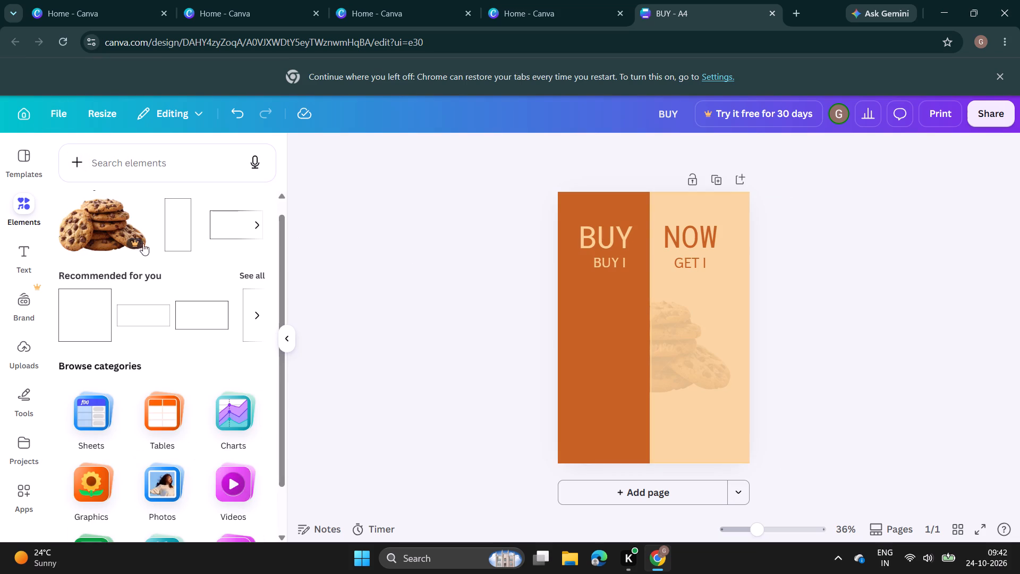
scroll(108, 227, up, 1)
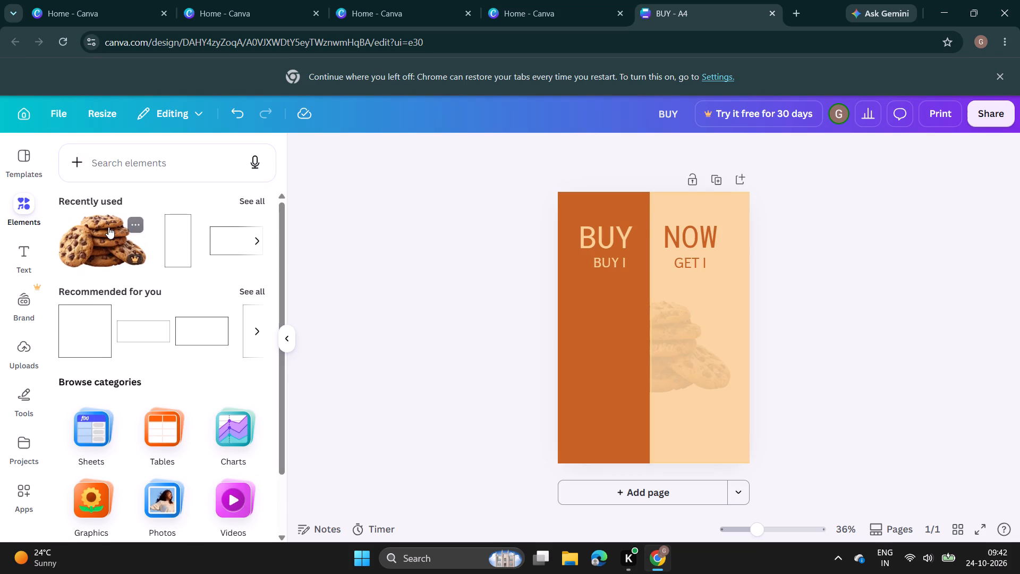
click(103, 246)
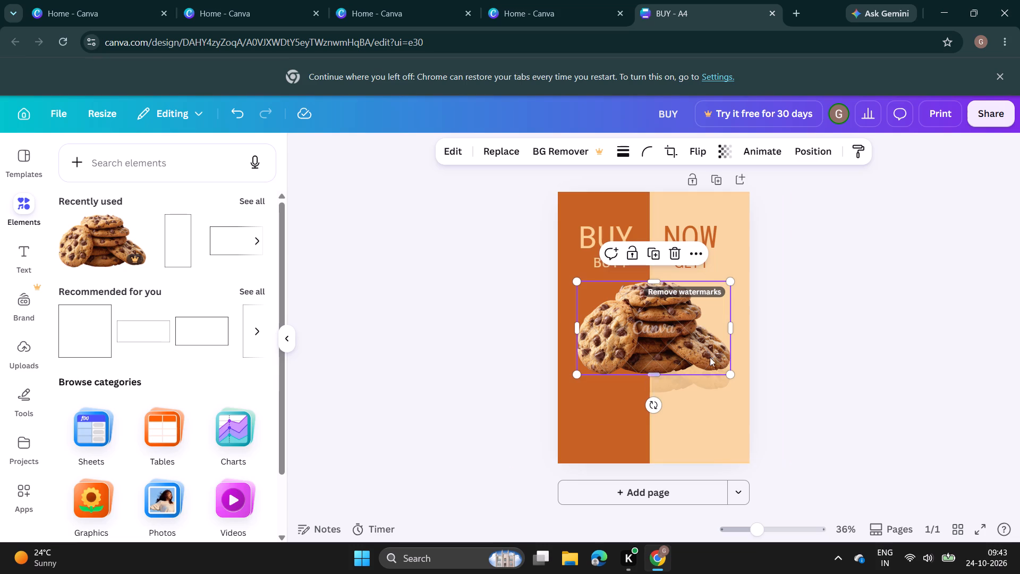
click(853, 315)
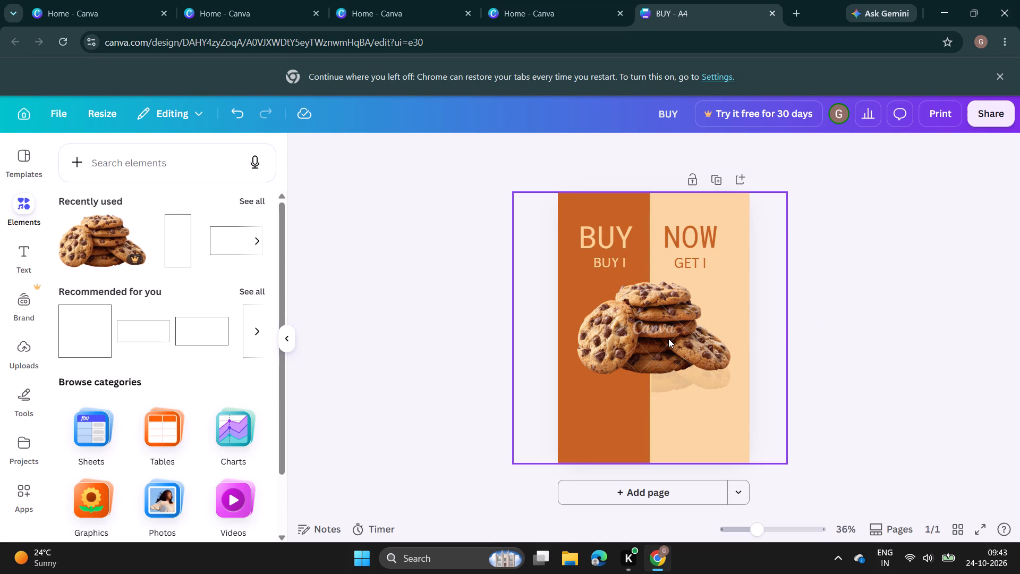
drag(668, 339, 667, 346)
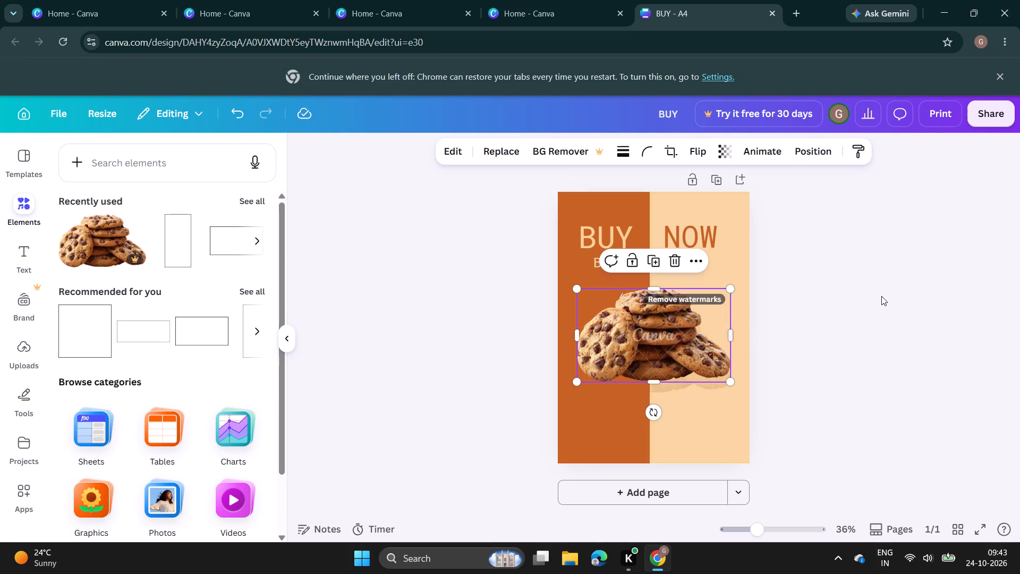
click(883, 296)
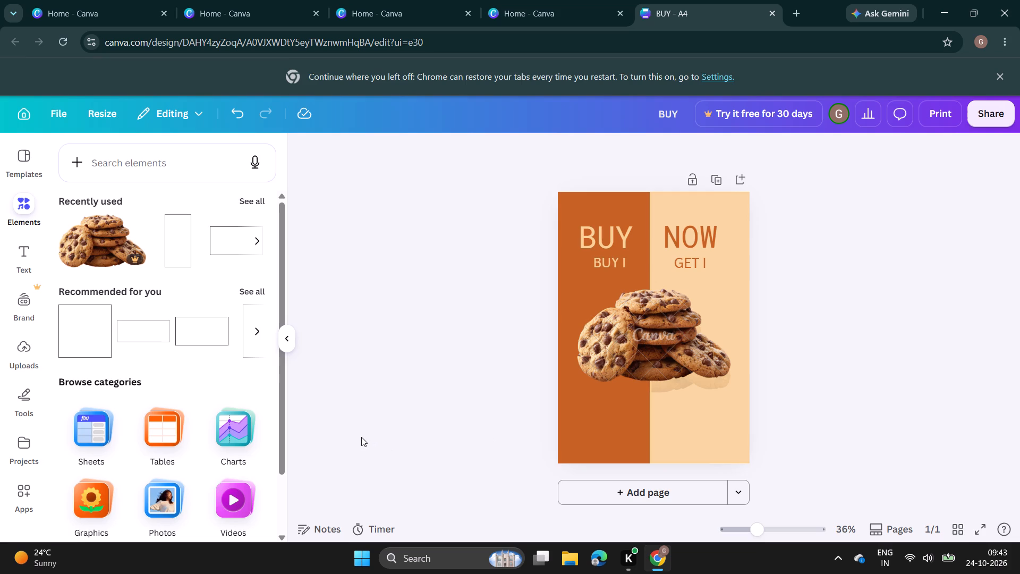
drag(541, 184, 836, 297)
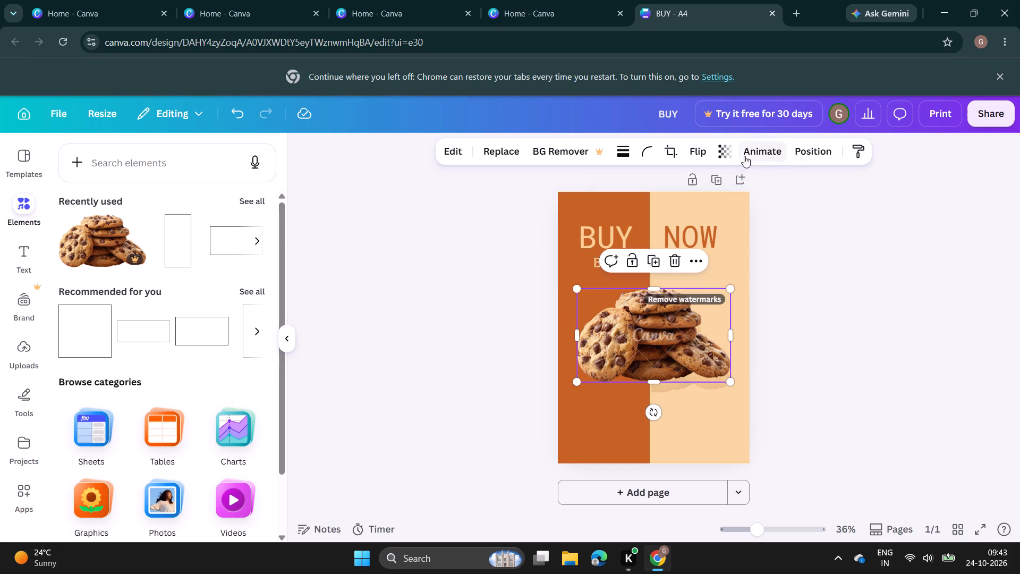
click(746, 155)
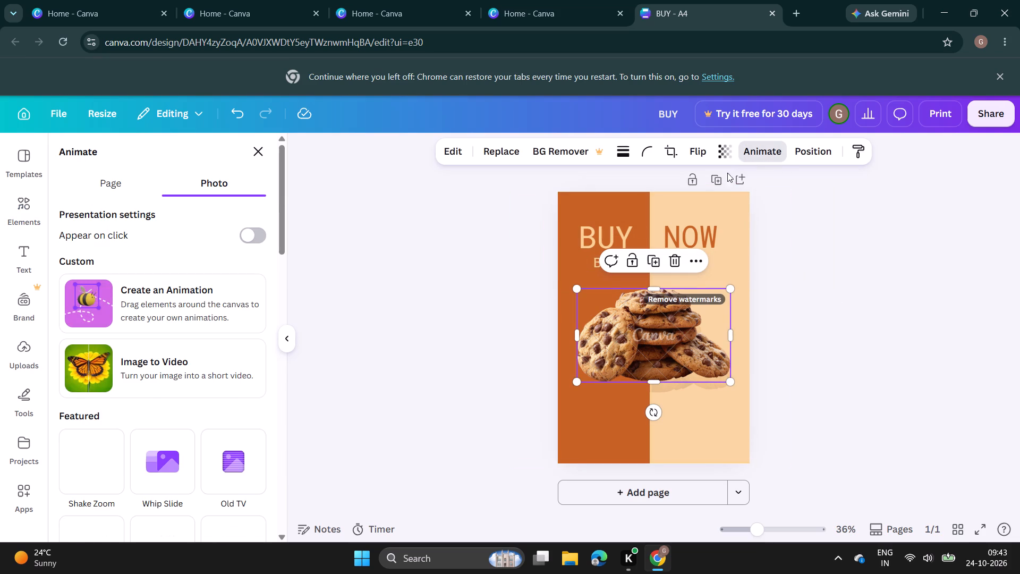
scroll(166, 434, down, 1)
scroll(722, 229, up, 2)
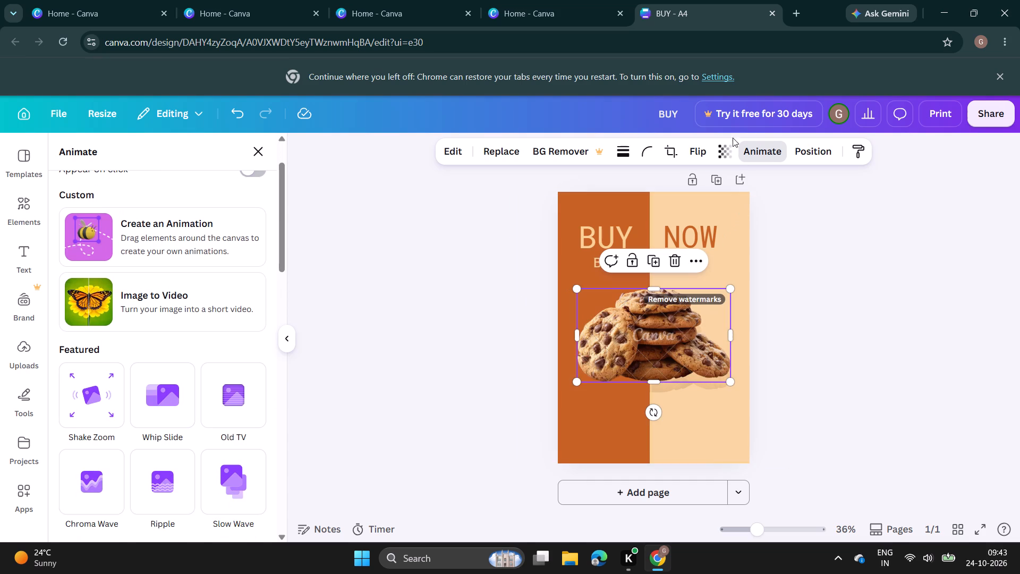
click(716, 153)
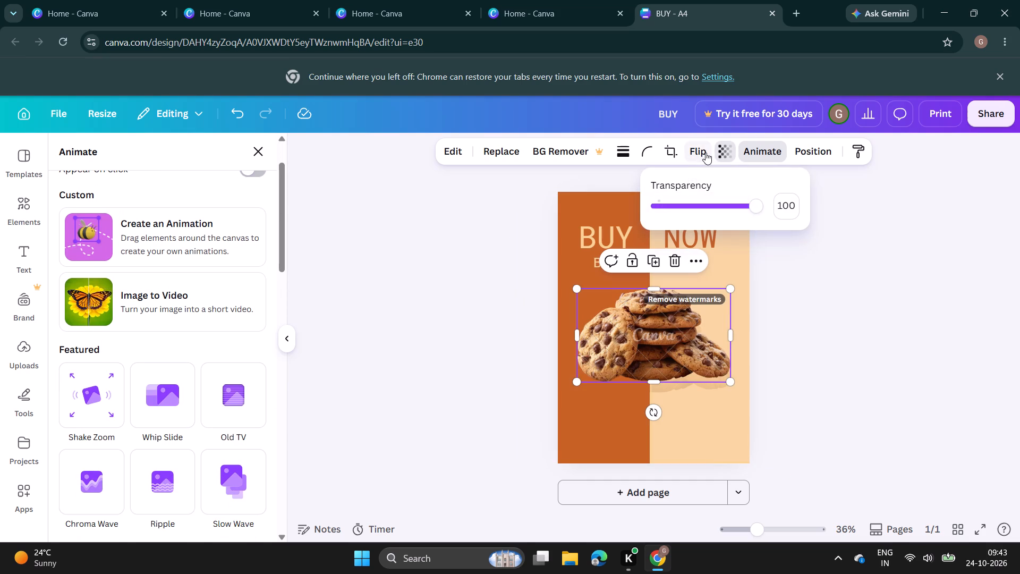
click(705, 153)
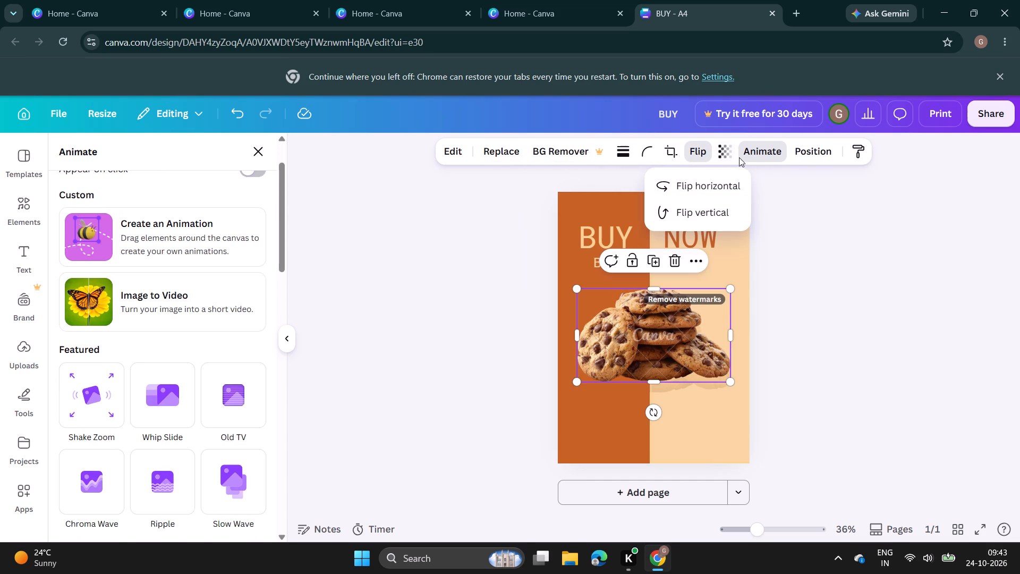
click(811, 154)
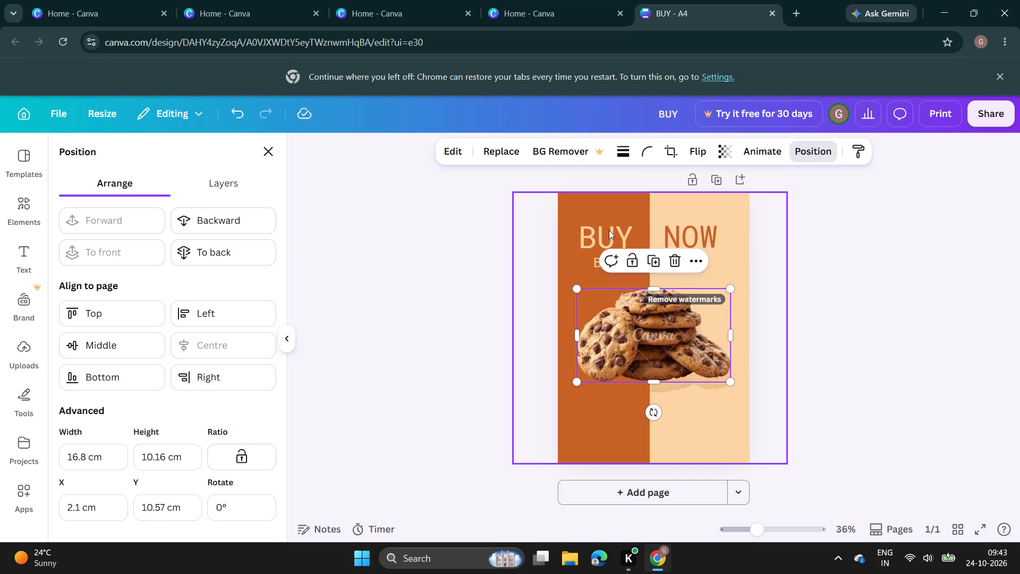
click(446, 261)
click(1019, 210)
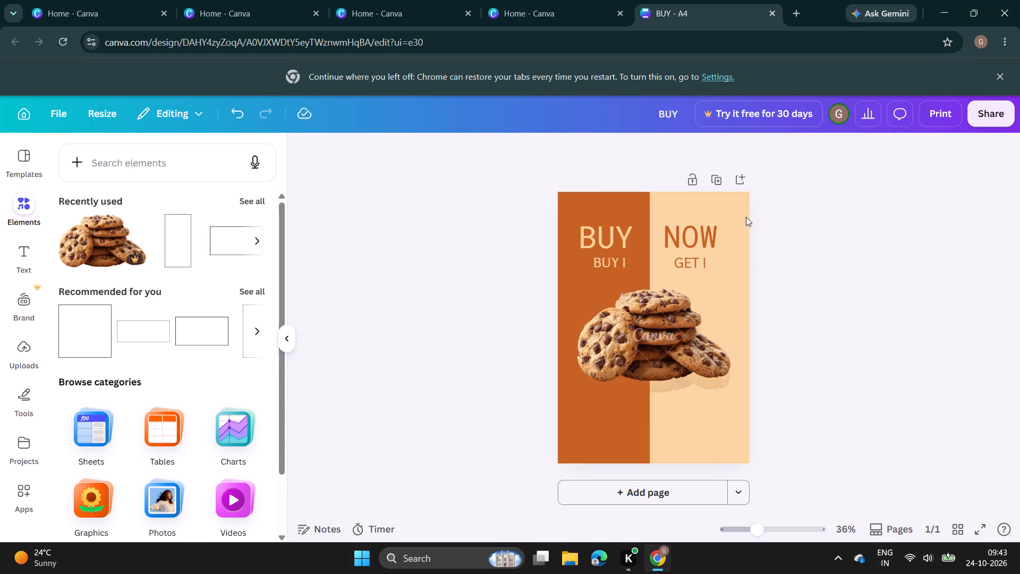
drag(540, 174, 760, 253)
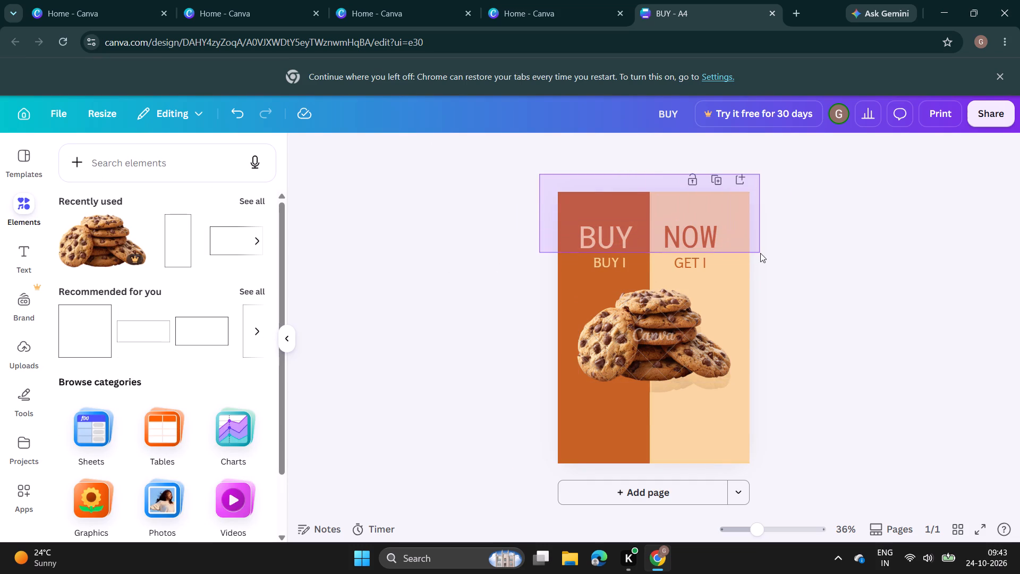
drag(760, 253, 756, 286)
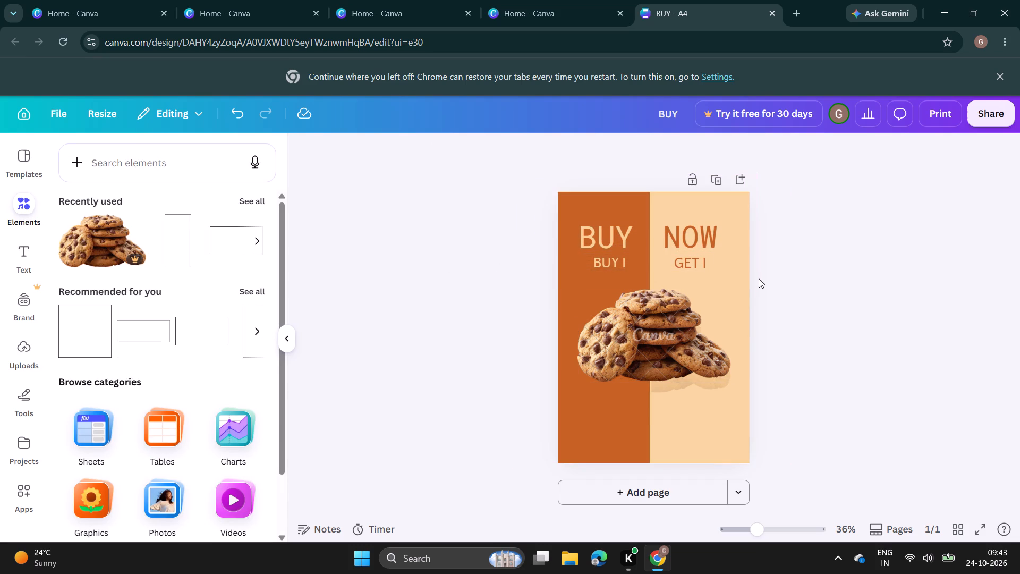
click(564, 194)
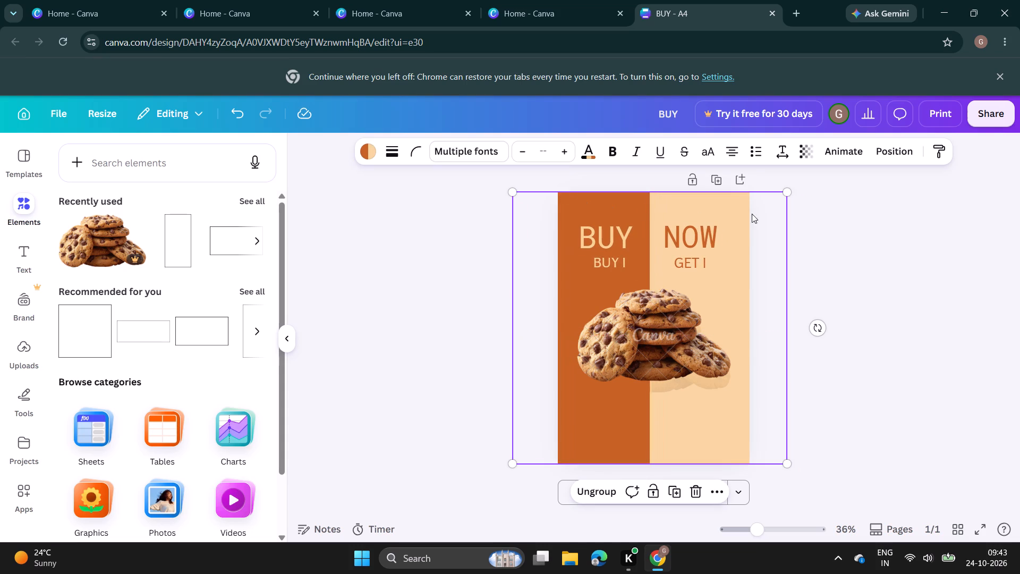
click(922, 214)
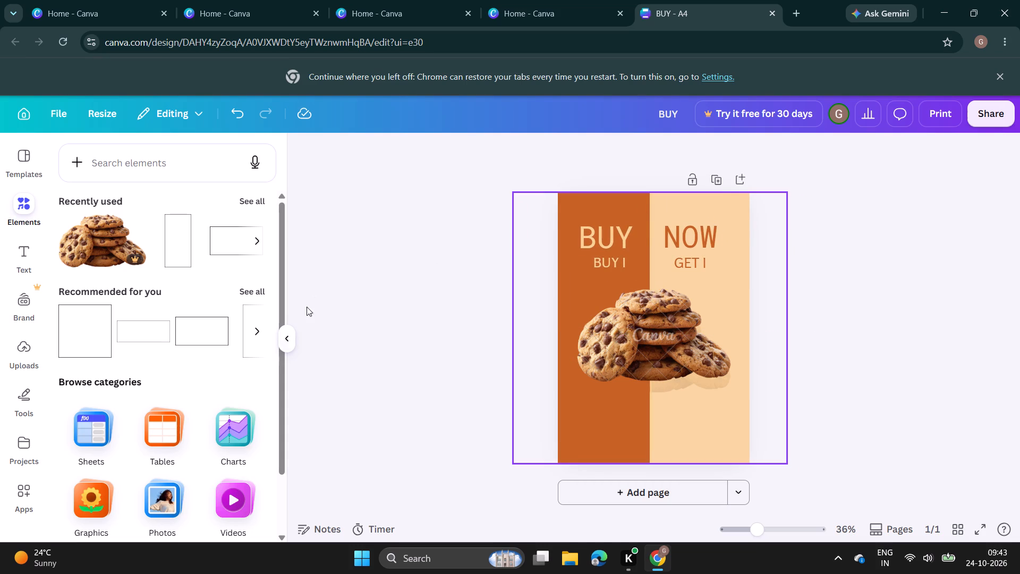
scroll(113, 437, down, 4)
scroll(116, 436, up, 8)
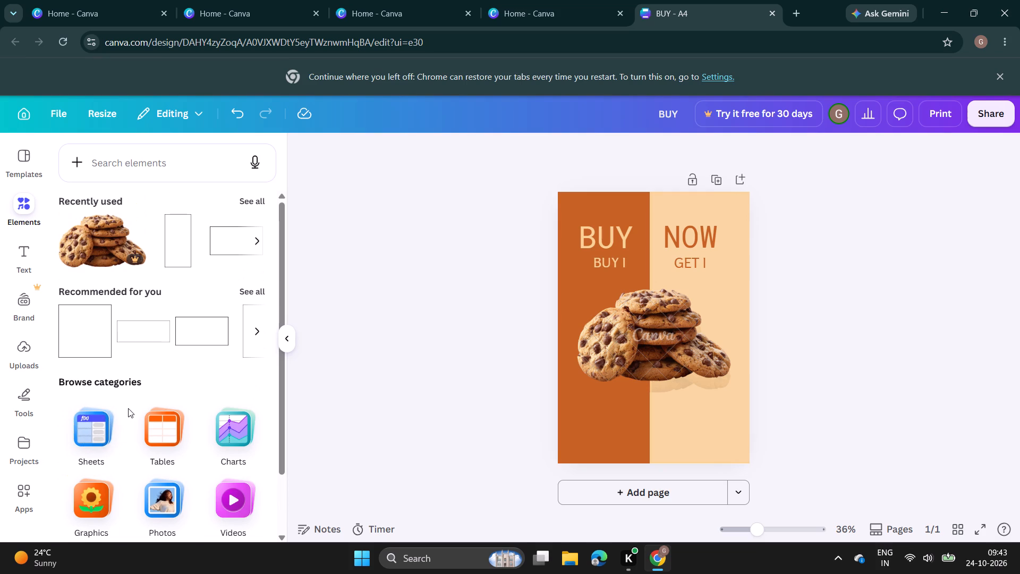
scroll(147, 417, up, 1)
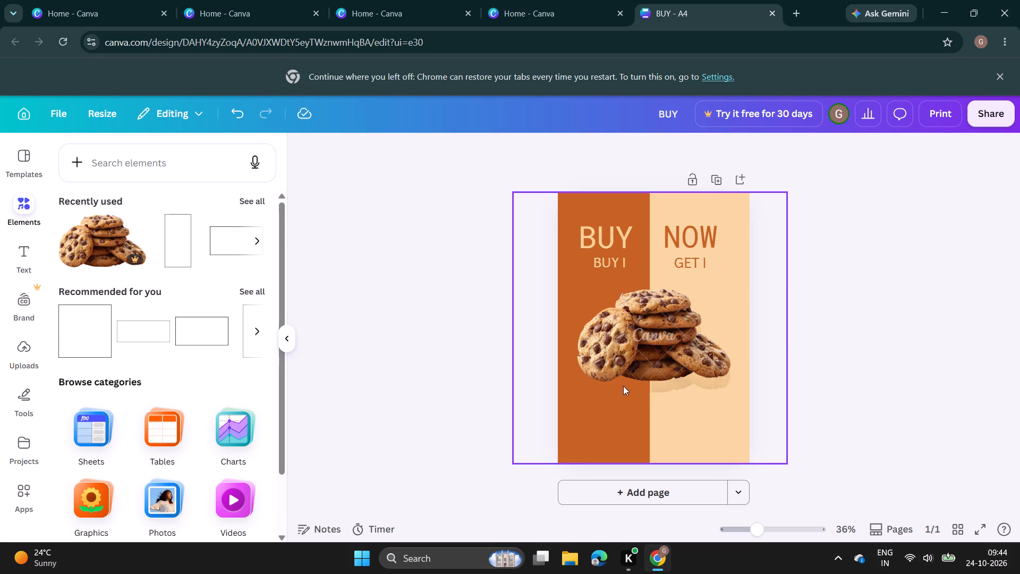
Add a text box in the middle of the page, clear its placeholder text, and enlarge its font size to 37.
key(t)
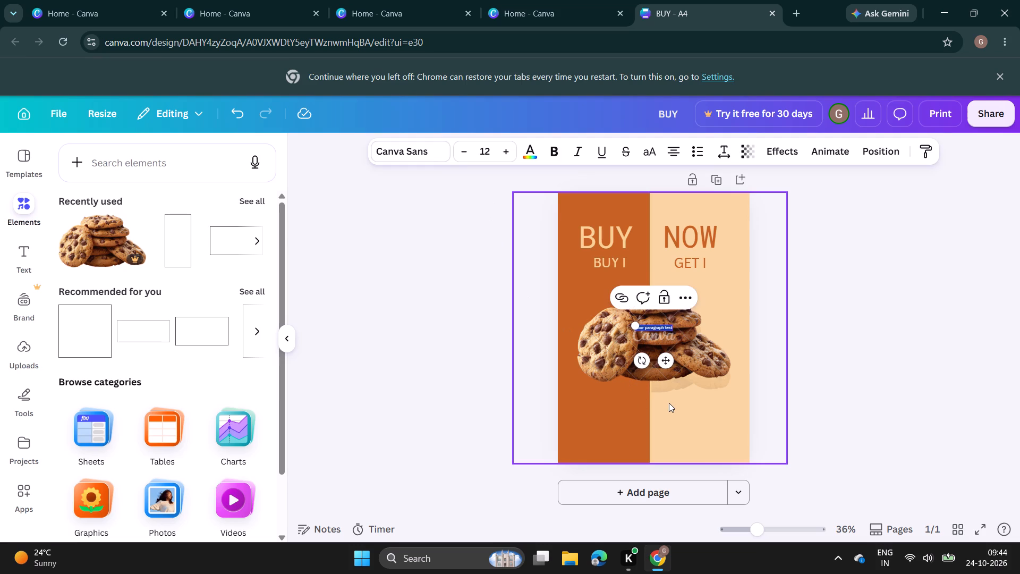
key(BackSpace)
key(ctrl+shift+period)
key(ctrl+shift+period)
key(ctrl+shift+period)
key(ctrl+shift+period)
key(ctrl+shift+period)
key(ctrl+shift+period)
key(ctrl+shift+period)
key(ctrl+shift+period)
key(ctrl+shift+period)
key(ctrl+shift+period)
key(ctrl+shift+period)
key(ctrl+shift+period)
key(ctrl+shift+period)
key(ctrl+shift+period)
key(ctrl+shift+period)
key(ctrl+shift+period)
key(ctrl+shift+period)
key(ctrl+shift+period)
key(ctrl+shift+period)
key(ctrl+shift+period)
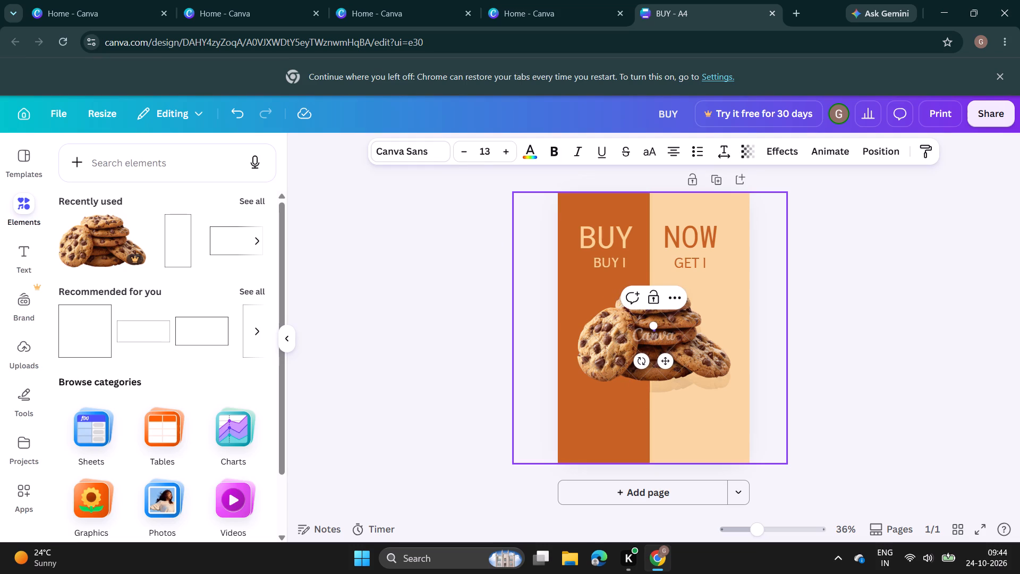
Clear any leftover characters in the middle text box and start the description with "Our freshky baked cookies".
key(BackSpace)
key(BackSpace)
key(BackSpace)
key(BackSpace)
key(BackSpace)
key(BackSpace)
key(BackSpace)
key(BackSpace)
key(BackSpace)
key(BackSpace)
key(BackSpace)
key(BackSpace)
key(BackSpace)
key(BackSpace)
key(BackSpace)
key(BackSpace)
key(BackSpace)
key(BackSpace)
key(BackSpace)
key(BackSpace)
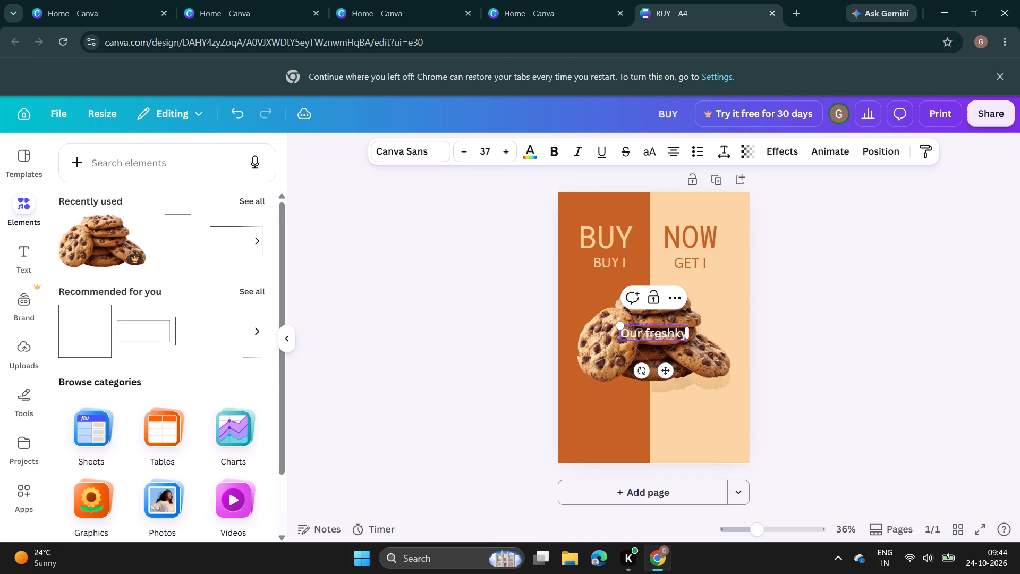
key(space)
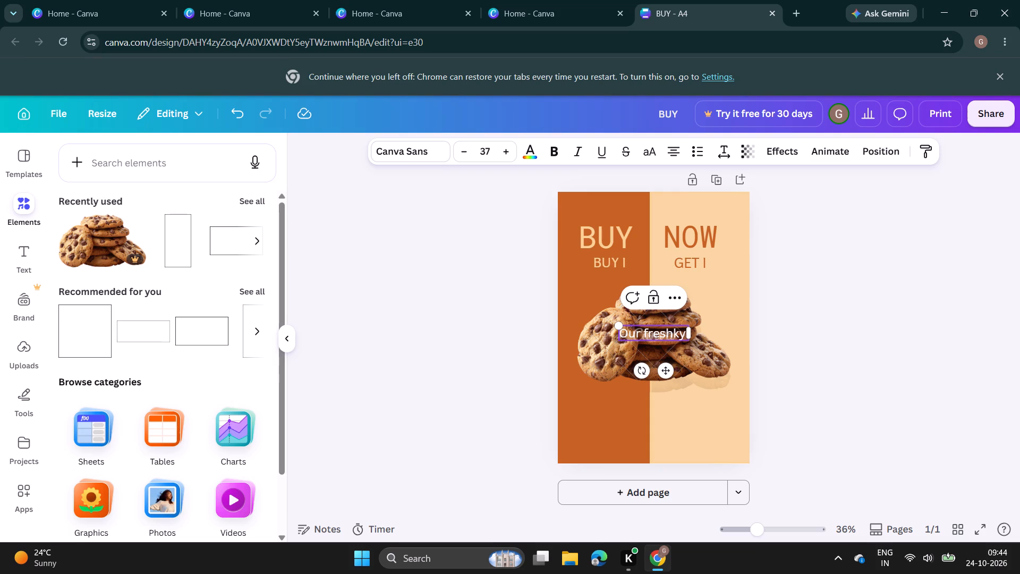
text(baked cookie)
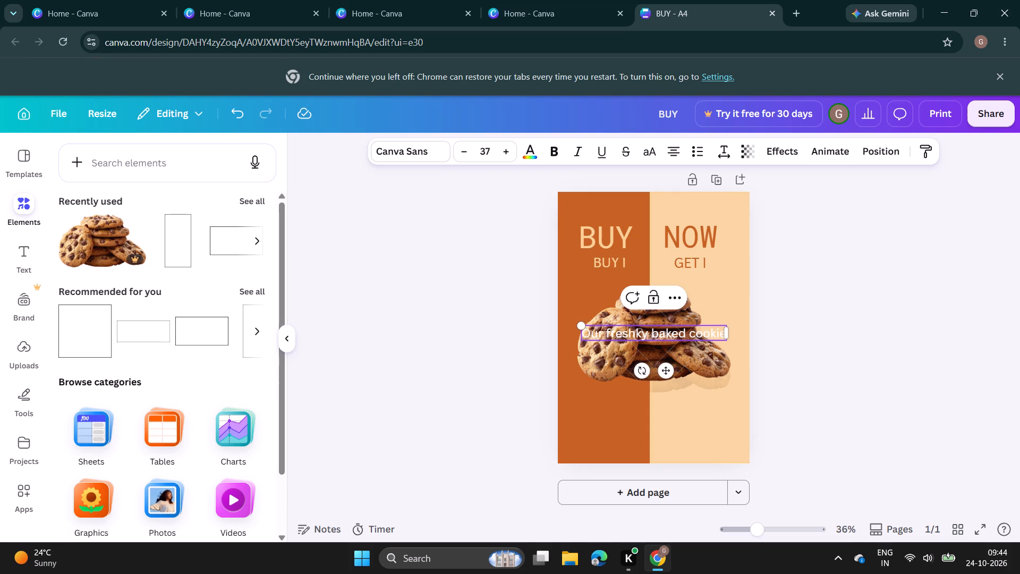
key(s)
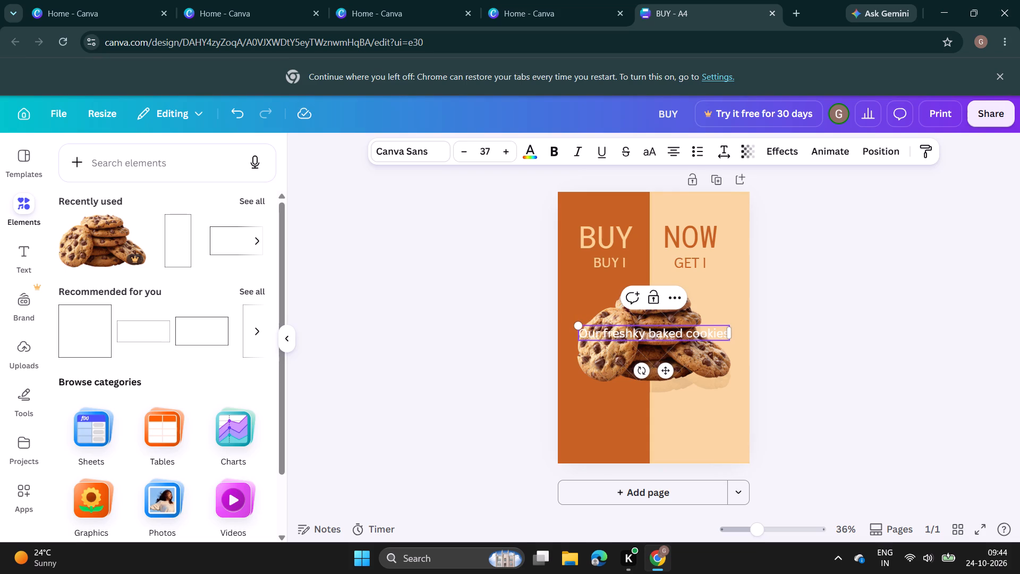
Continue the description with "are made with care and premium ingredients".
key(space)
text(are made with)
key(space)
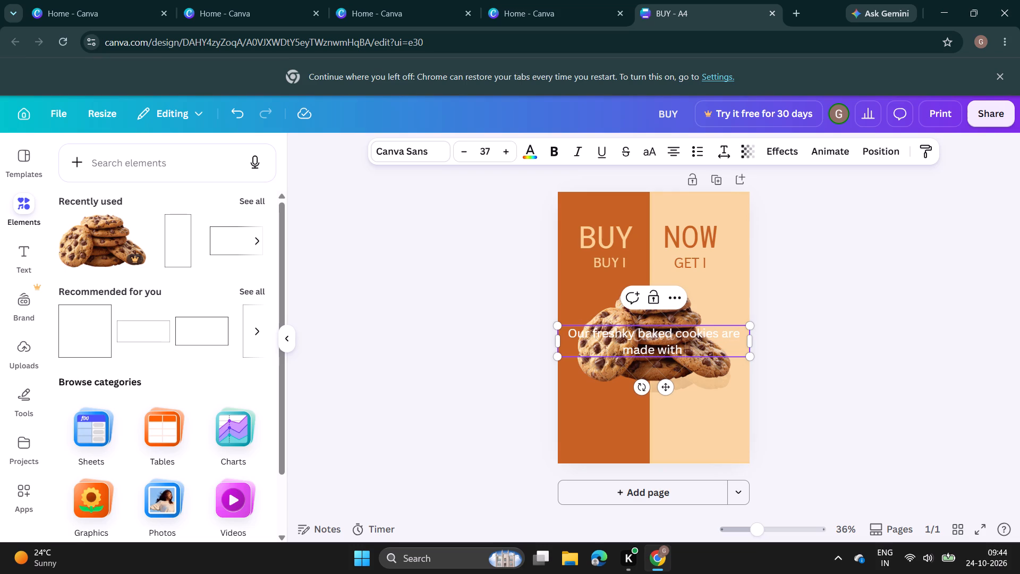
key(c)
text(are and)
key(space)
text(premium)
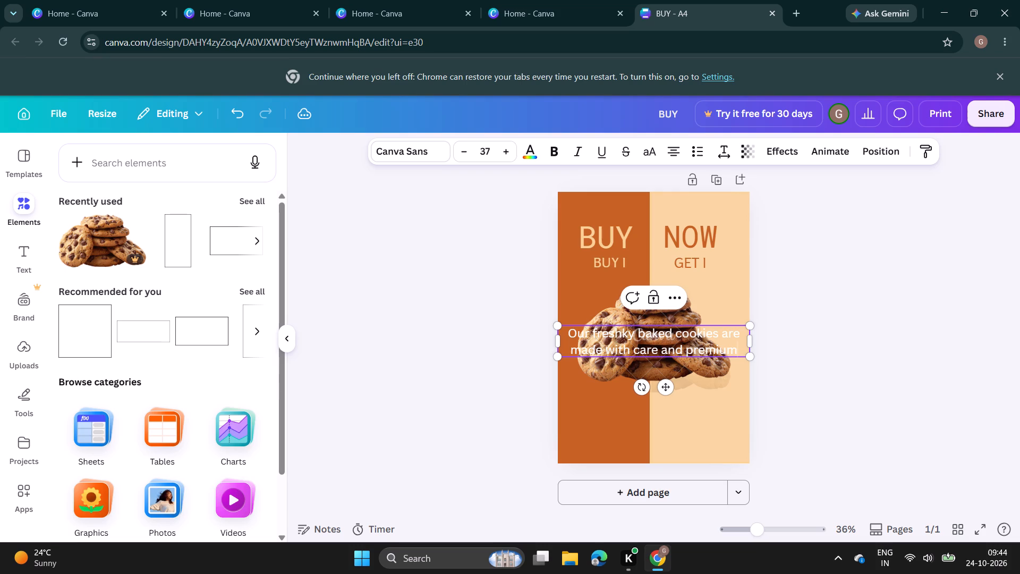
key(space)
text(ingredients)
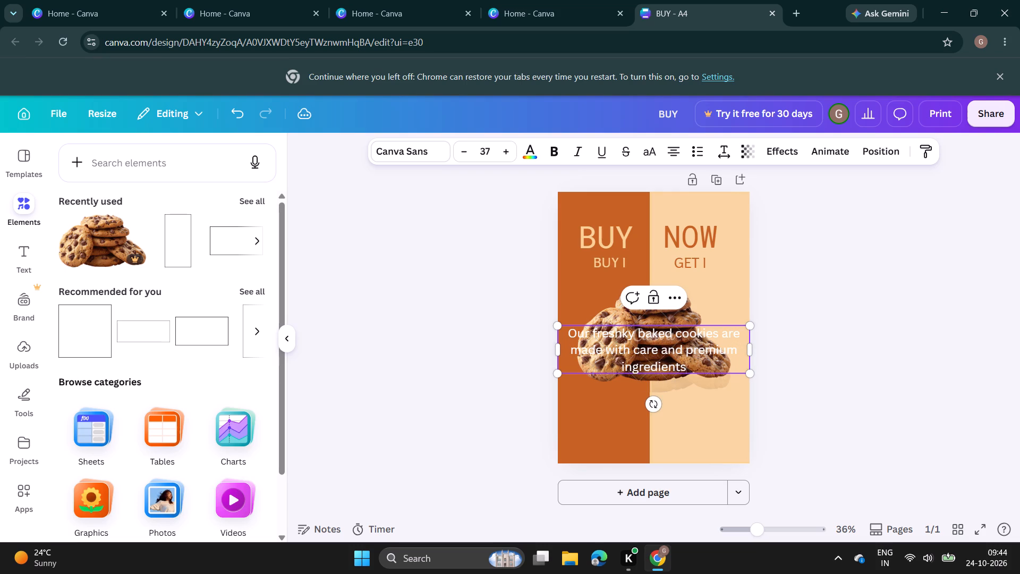
End the description with "to bring you the ideal mix of taste and freshnes".
key(space)
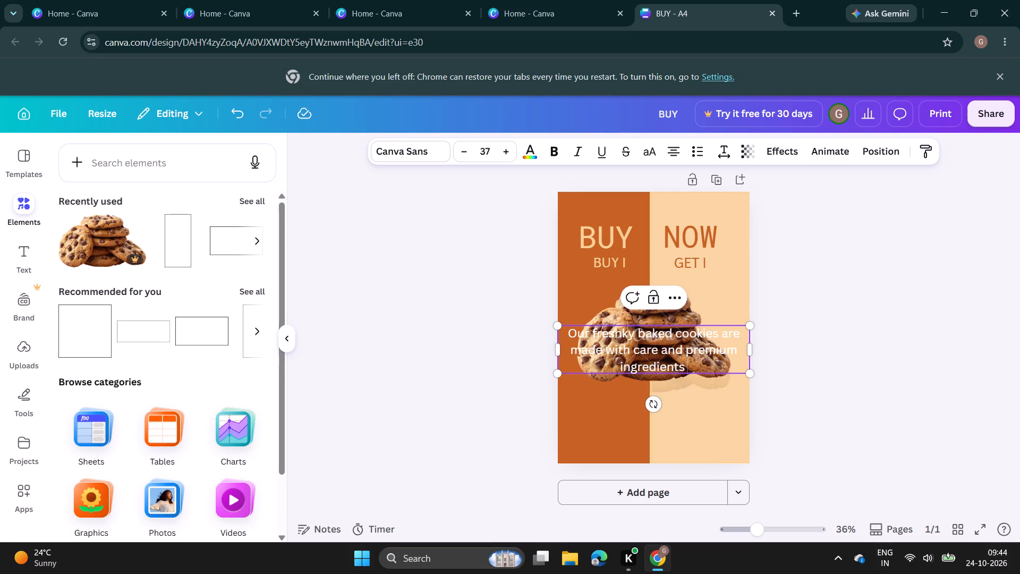
text(to bring y)
text(ou the)
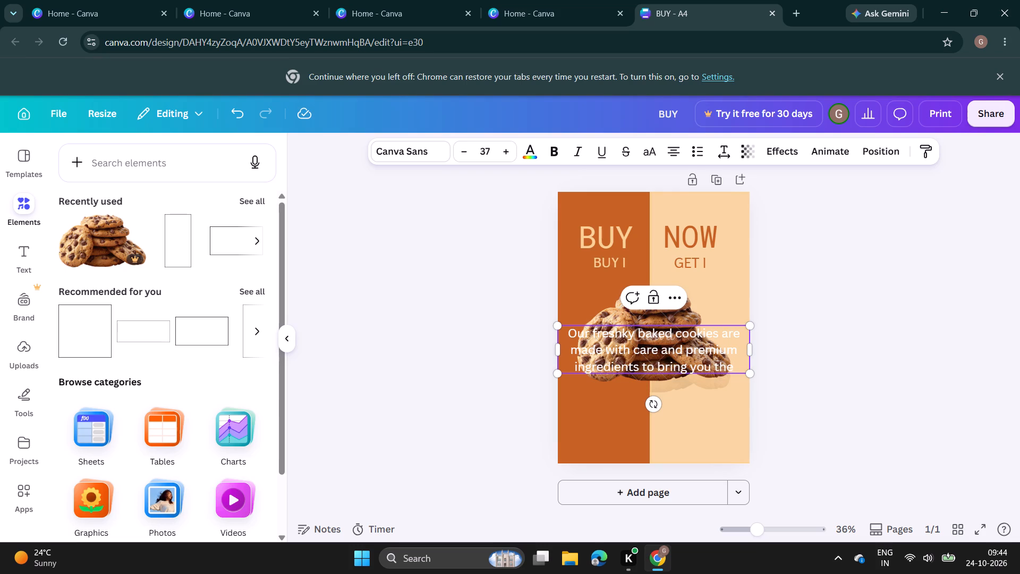
key(space)
text(ideal mix of tase)
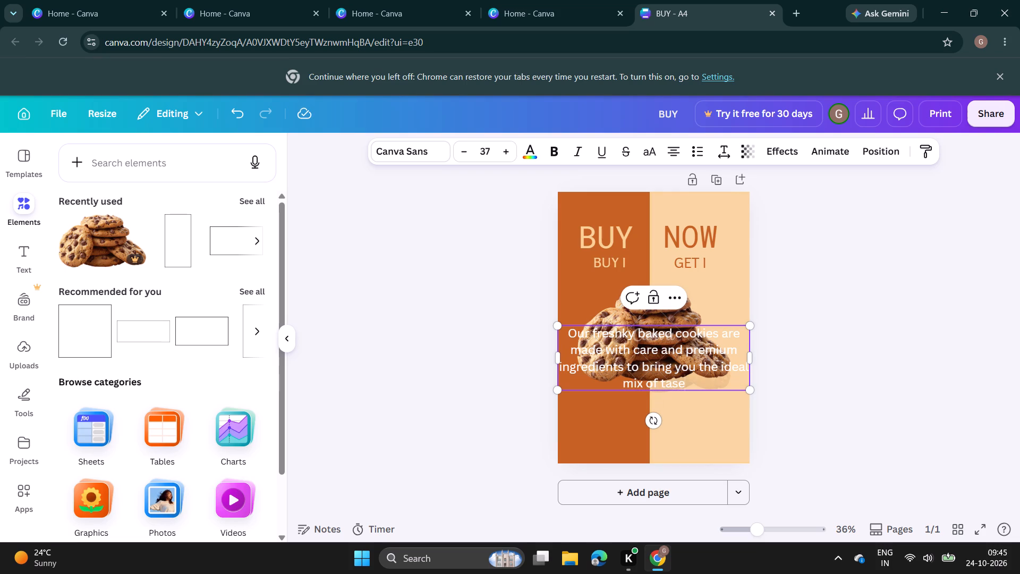
key(BackSpace)
text(te a)
text(nd)
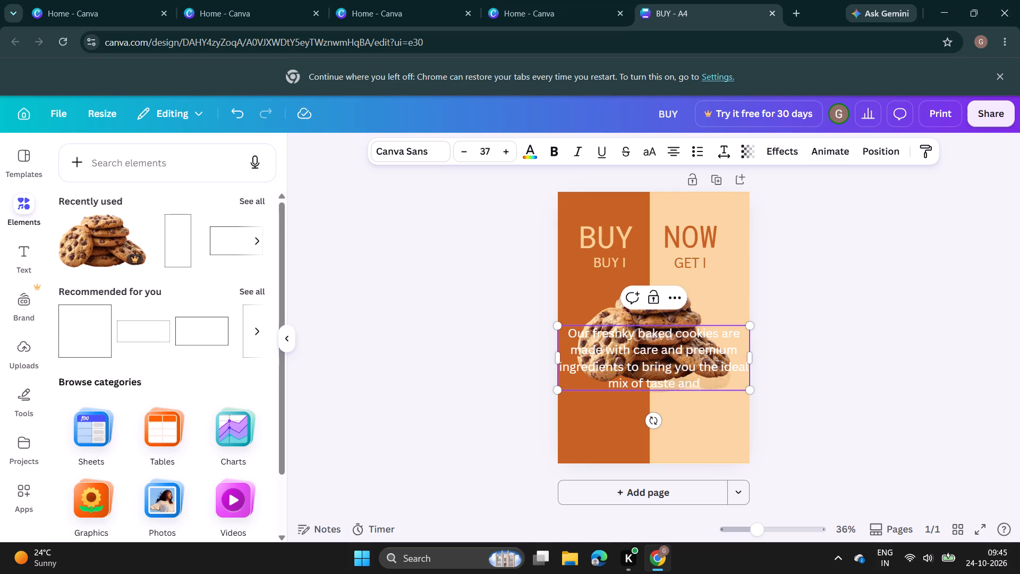
key(space)
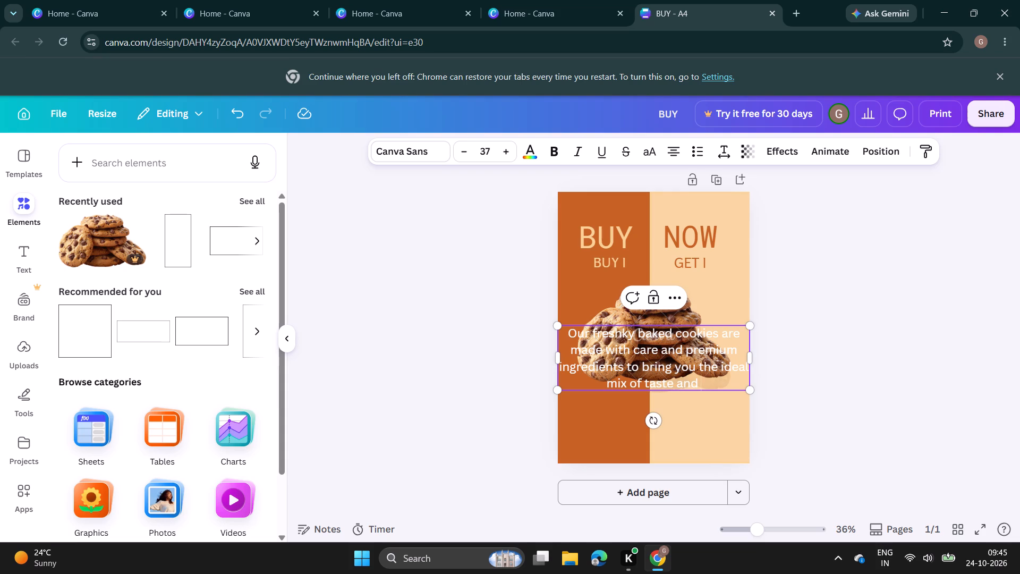
text(freshn)
text(es)
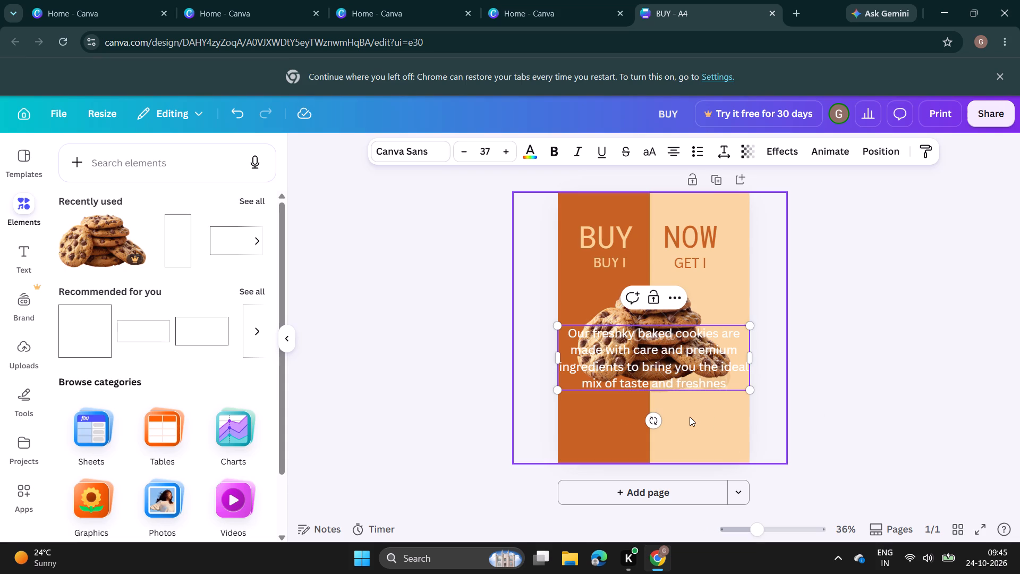
Reduce the description text's font size to 18 so that it fits on two lines across the page.
key(ctrl+shift+comma)
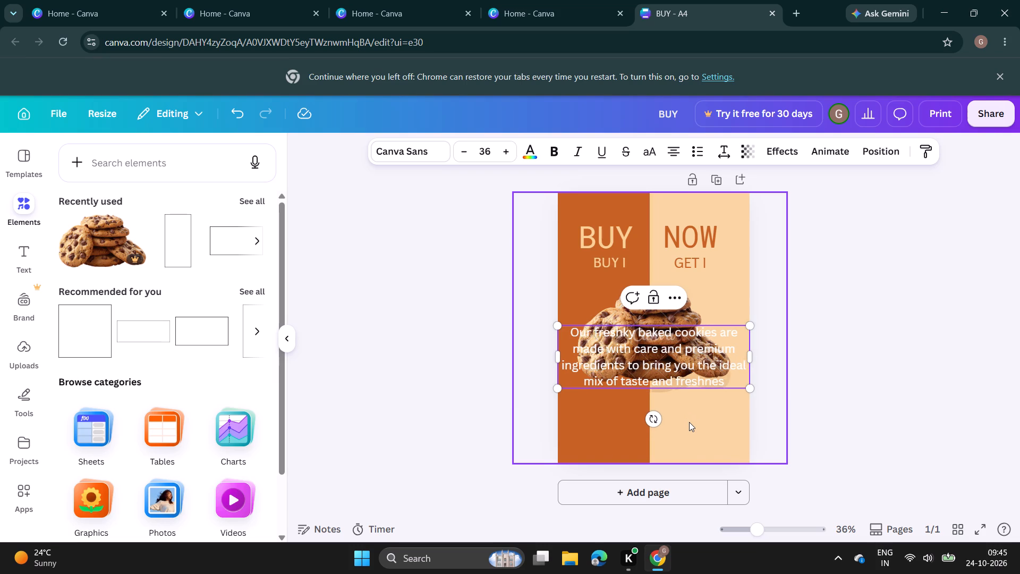
key(ctrl+shift+comma)
key(ctrl+shift+comma)
key(ctrl+shift+comma)
key(ctrl+shift+comma)
key(ctrl+shift+comma)
key(ctrl+shift+comma)
key(ctrl+shift+comma)
key(ctrl+shift+comma)
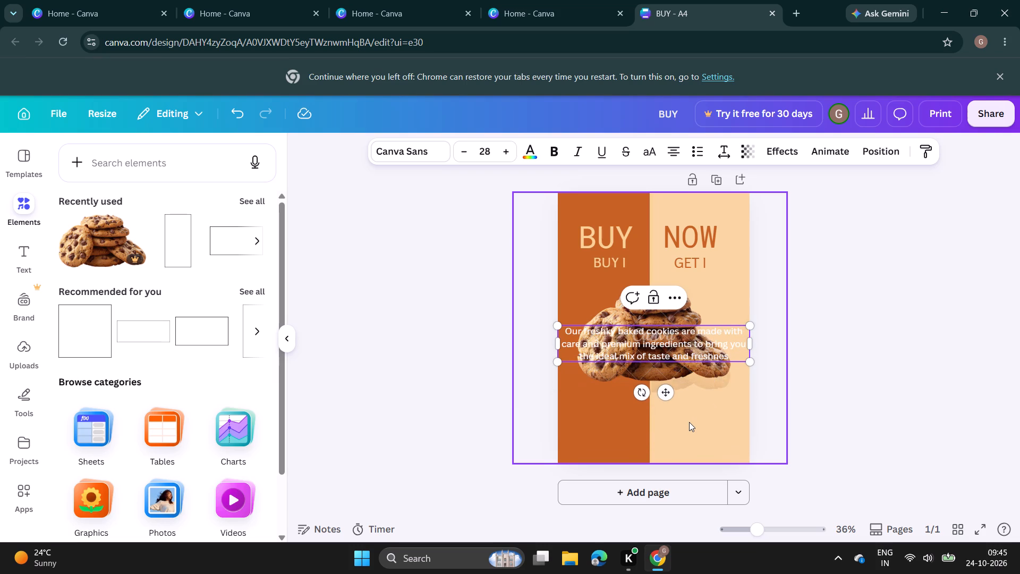
key(ctrl+shift+comma)
key(ctrl+shift+comma)
key(ctrl+shift+comma)
key(ctrl+shift+comma)
key(ctrl+shift+comma)
key(ctrl+shift+comma)
key(ctrl+shift+comma)
key(ctrl+shift+comma)
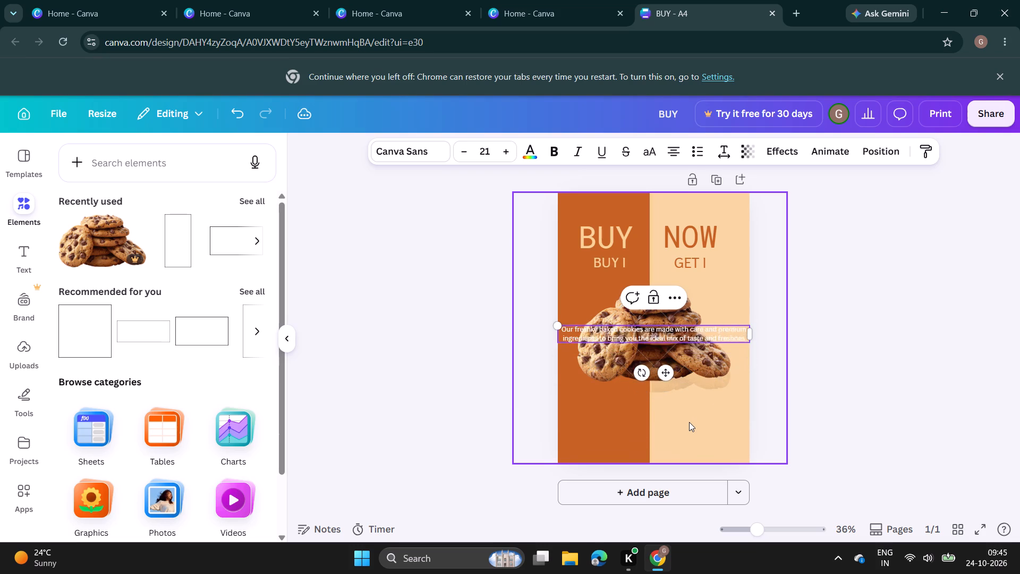
key(ctrl+shift+comma)
key(ctrl+shift+comma)
key(ctrl+shift+period)
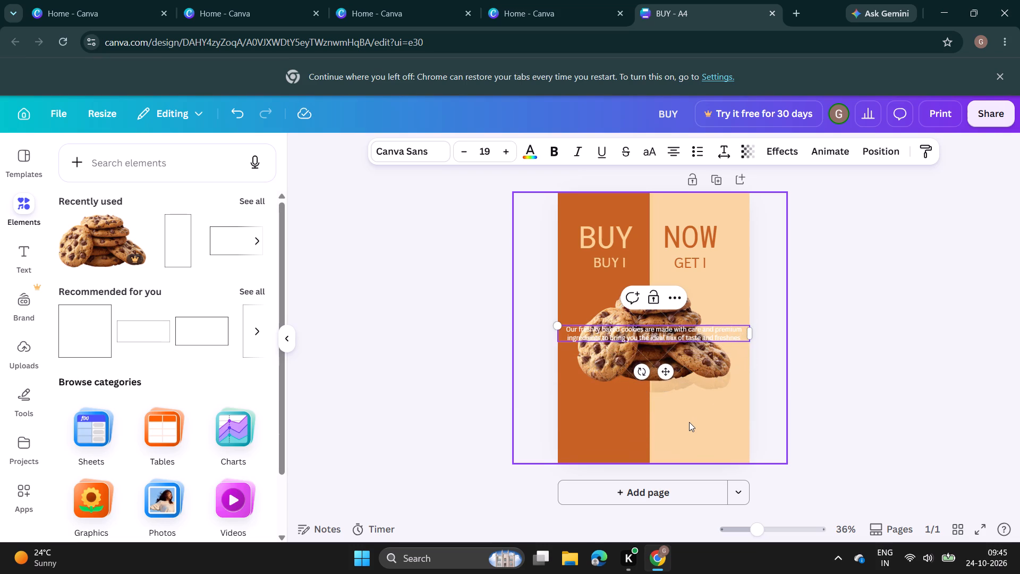
key(ctrl+shift+period)
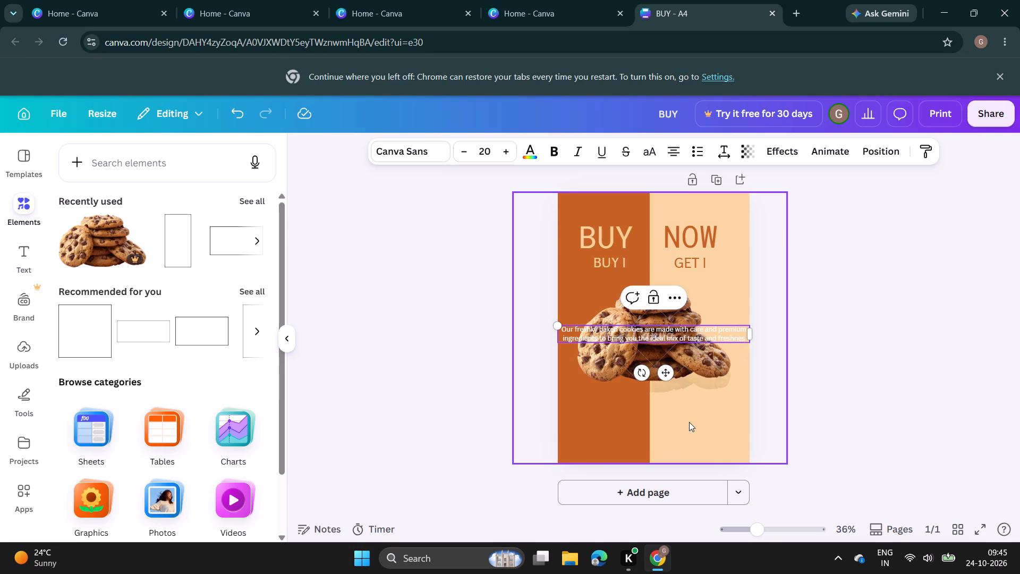
key(ctrl+shift+comma)
key(ctrl+shift+comma)
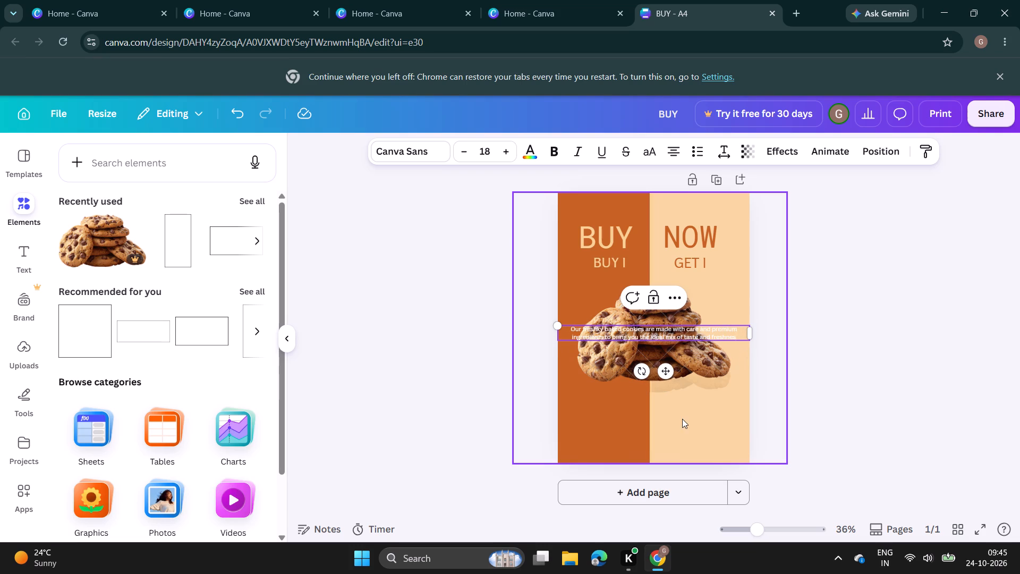
Move the description text from over the cookie photo down to the bottom of the page, horizontally centred.
click(655, 336)
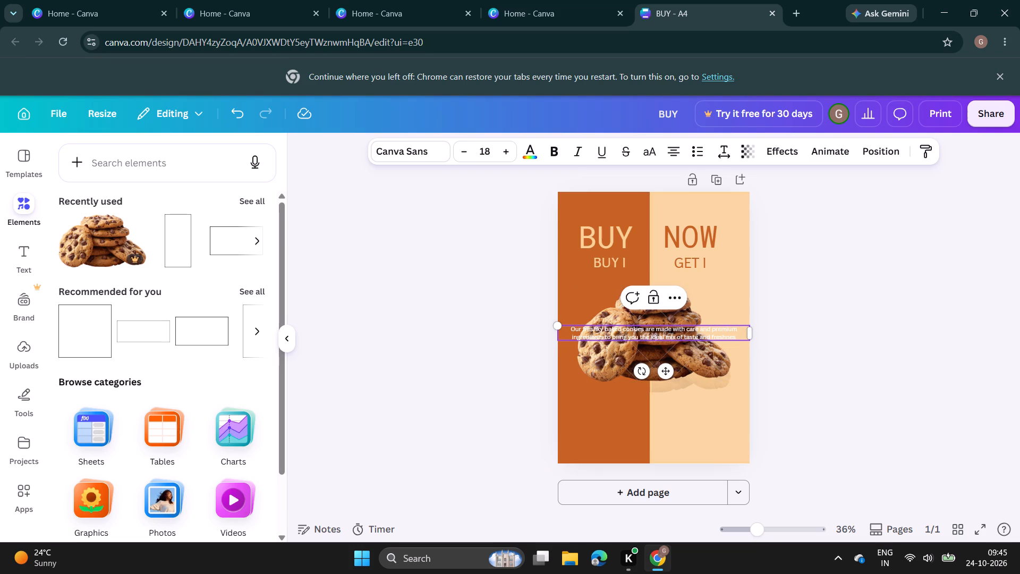
click(824, 305)
drag(659, 332, 656, 395)
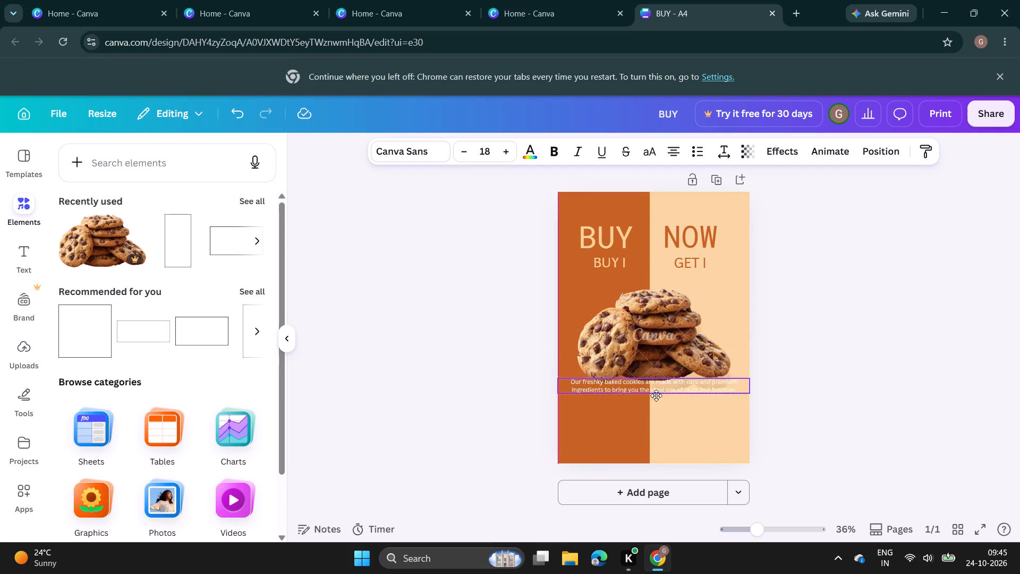
drag(656, 395, 657, 451)
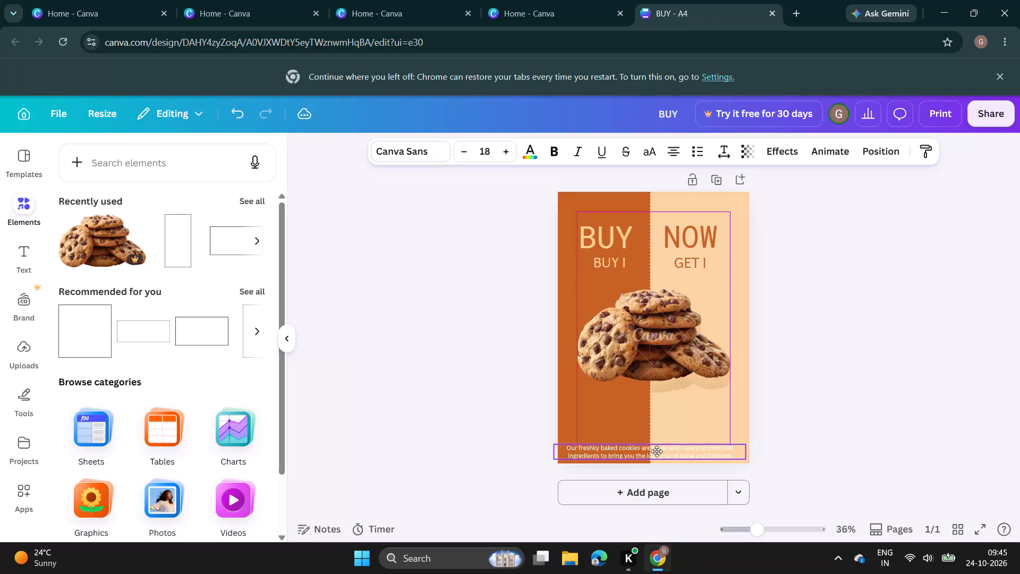
drag(657, 451, 660, 444)
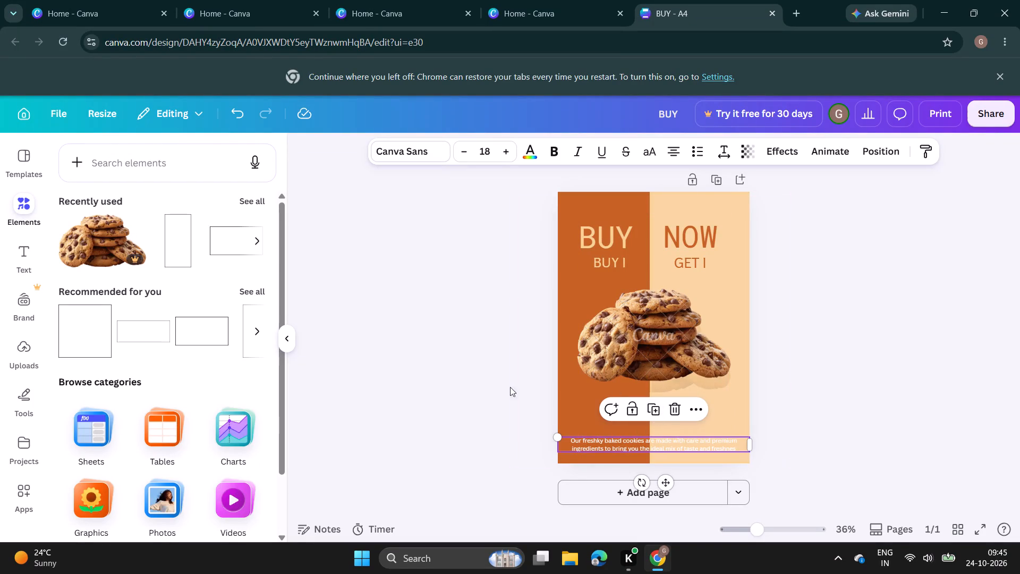
Colour the description text with the yellow already used in this design.
click(531, 156)
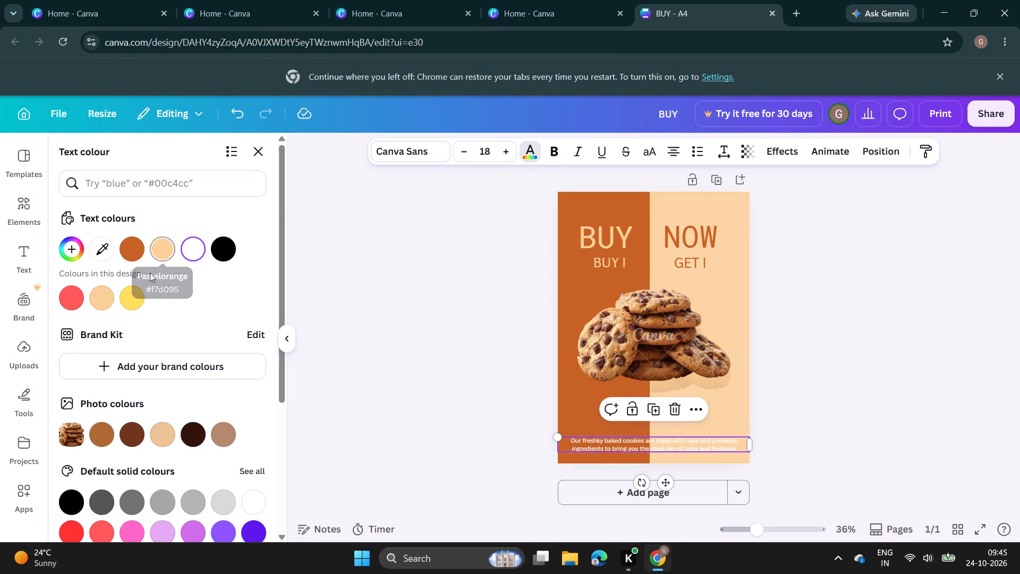
click(138, 293)
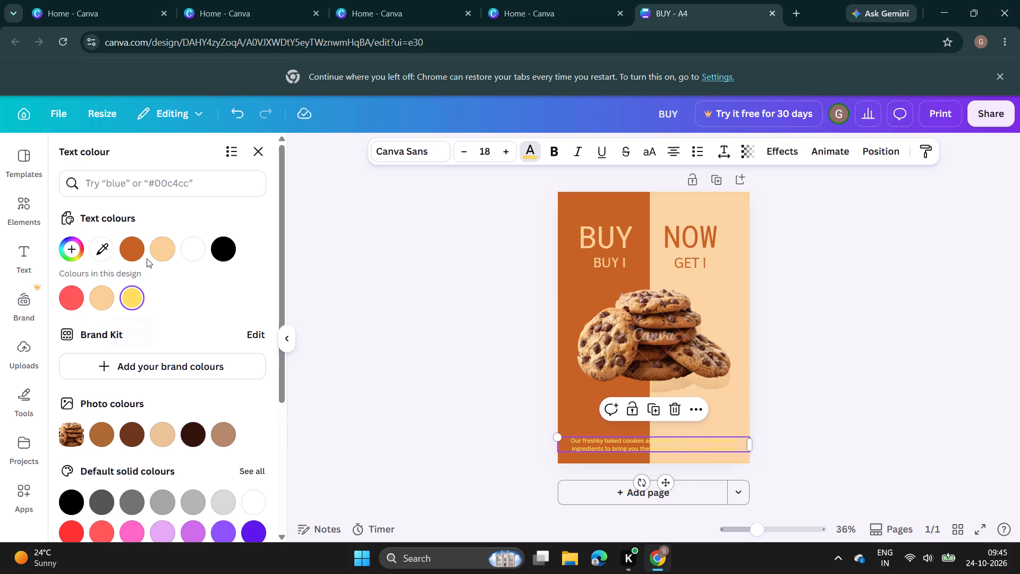
click(161, 251)
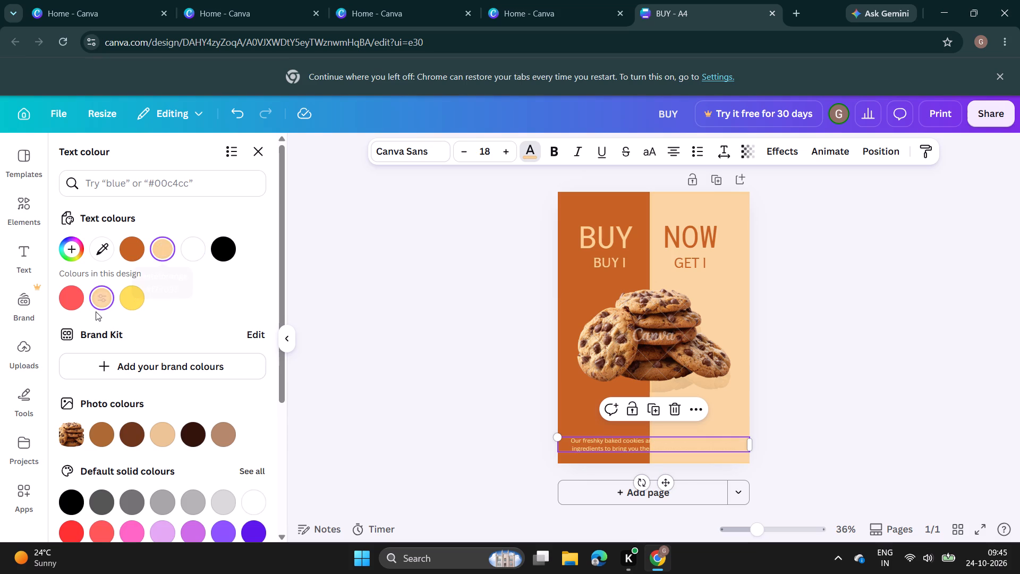
click(135, 297)
click(403, 356)
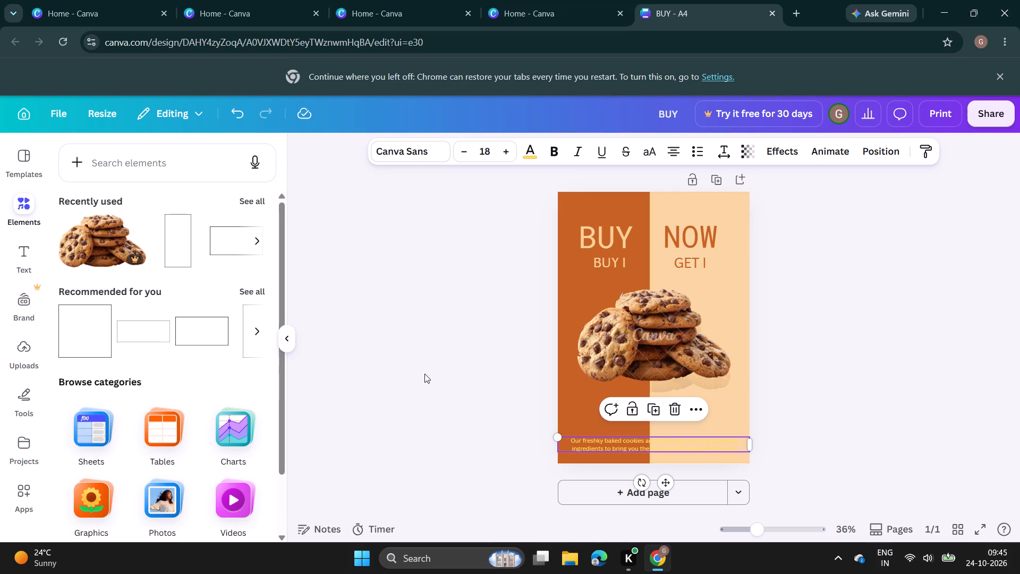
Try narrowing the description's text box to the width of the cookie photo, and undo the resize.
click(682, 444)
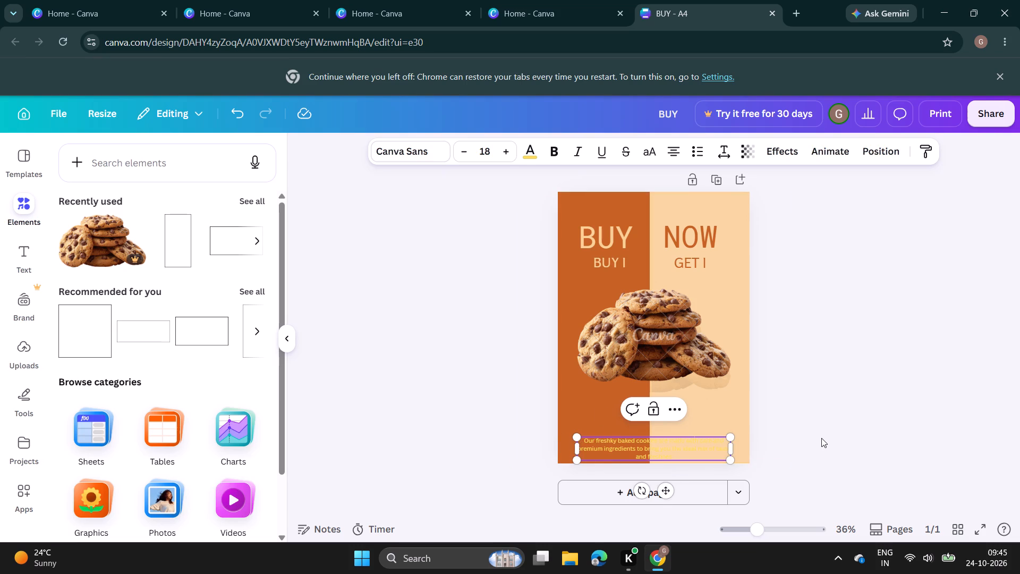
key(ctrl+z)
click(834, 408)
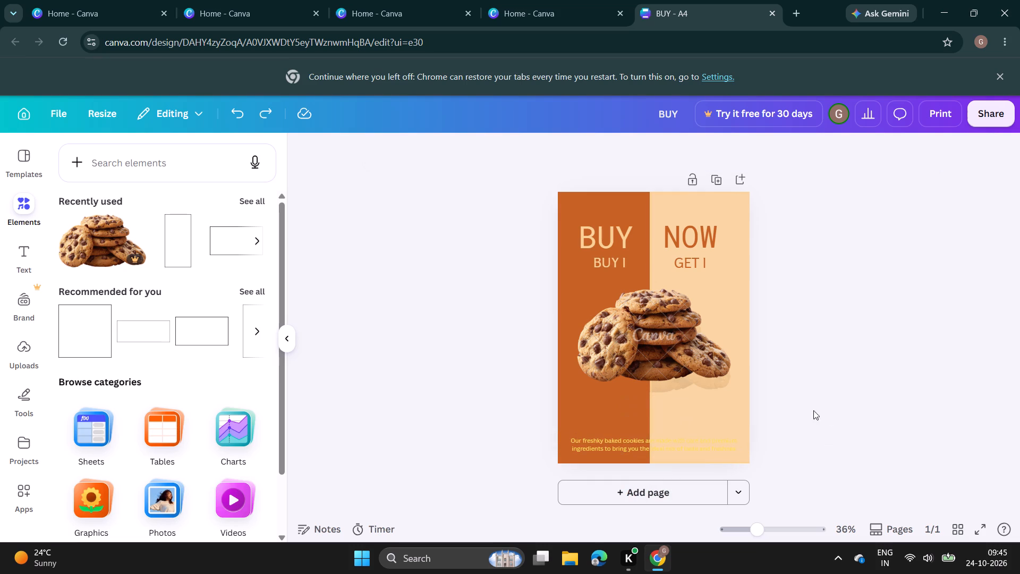
Shift the grouped coloured halves and text slightly sideways so that the two halves meet at the page's centre.
click(650, 435)
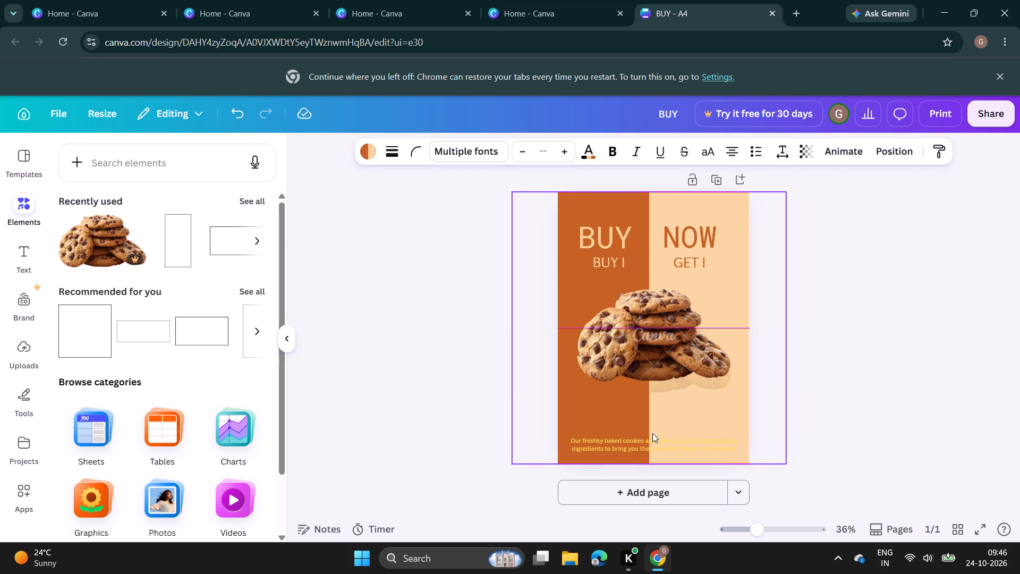
click(656, 421)
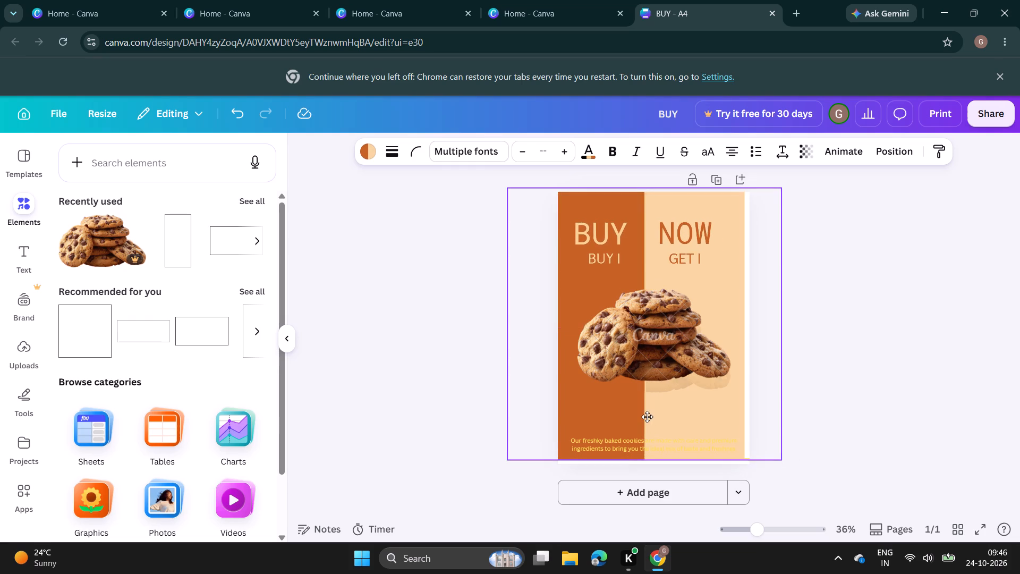
Move the yellow description text from the bottom of the poster to the empty area outside the page, beside its left edge.
click(658, 437)
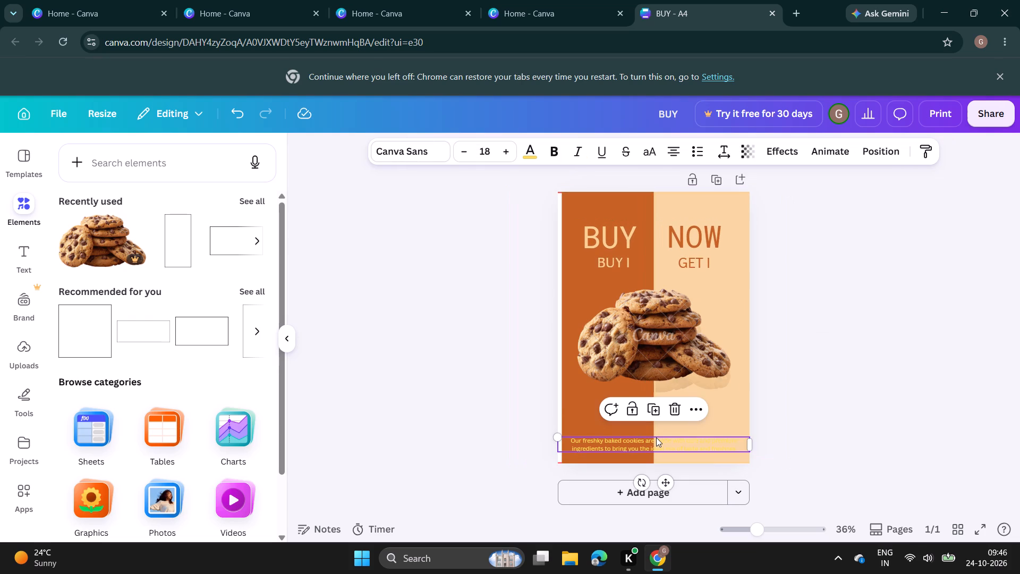
drag(656, 437, 656, 438)
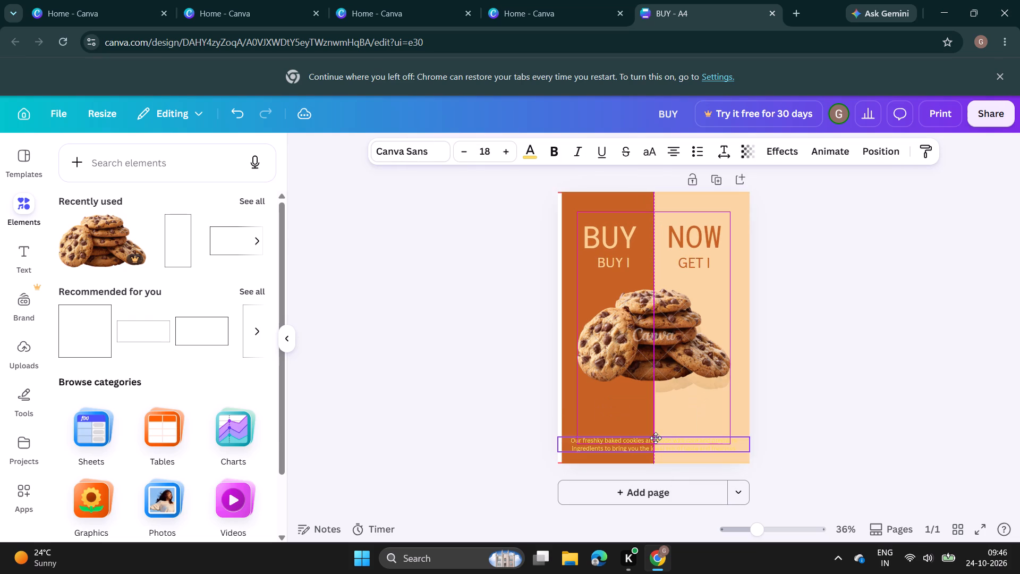
drag(656, 438, 408, 305)
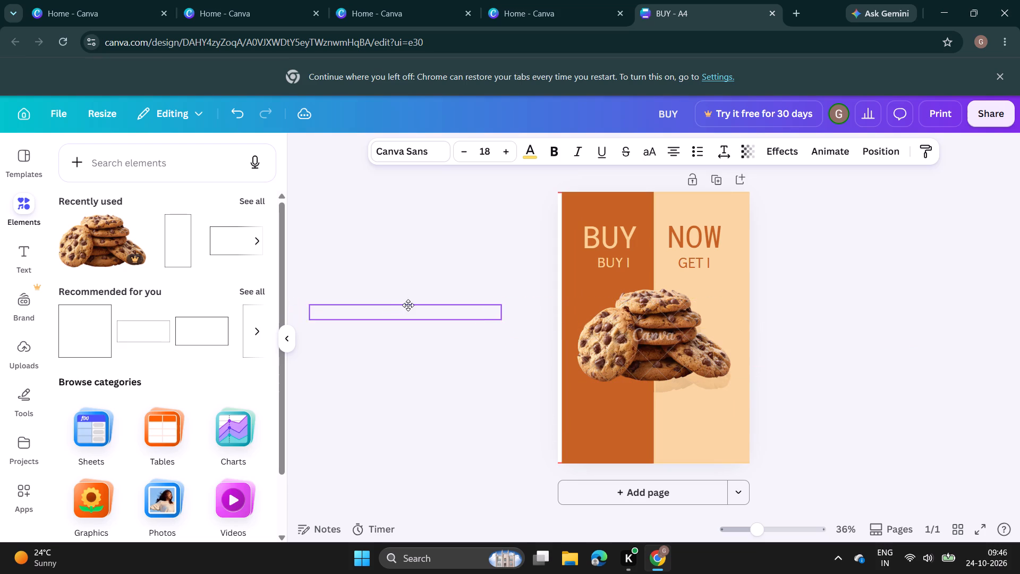
drag(408, 305, 411, 305)
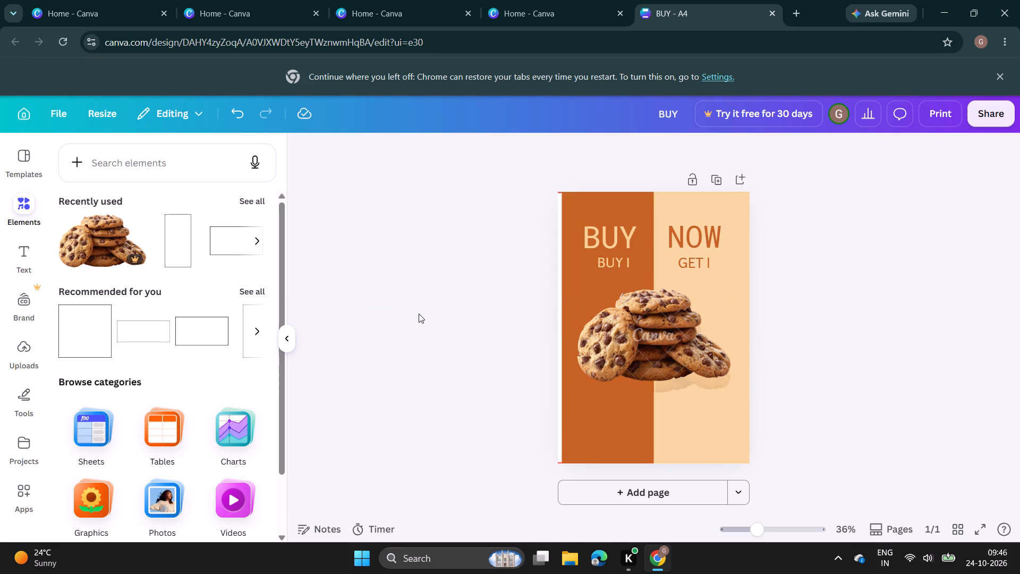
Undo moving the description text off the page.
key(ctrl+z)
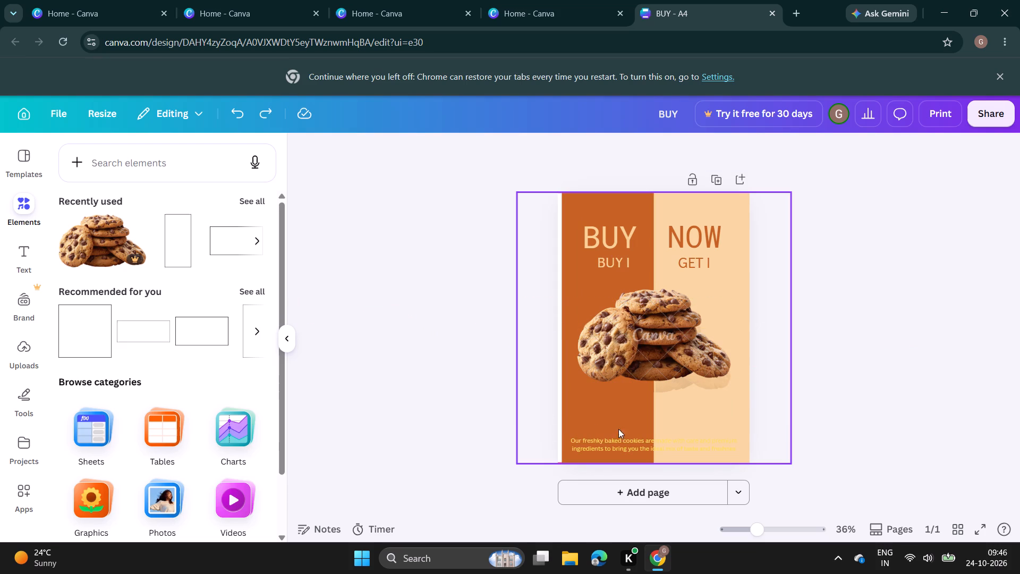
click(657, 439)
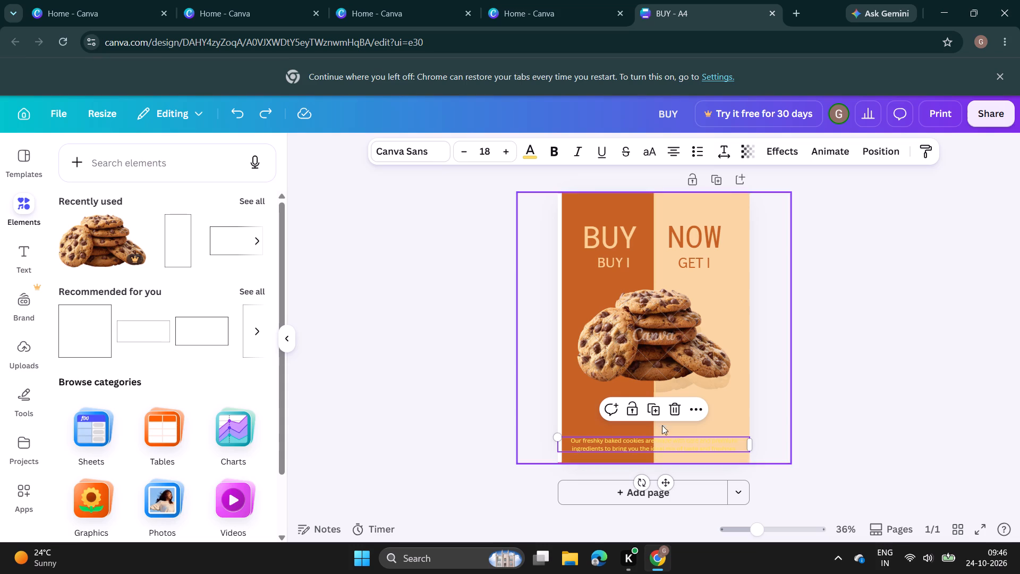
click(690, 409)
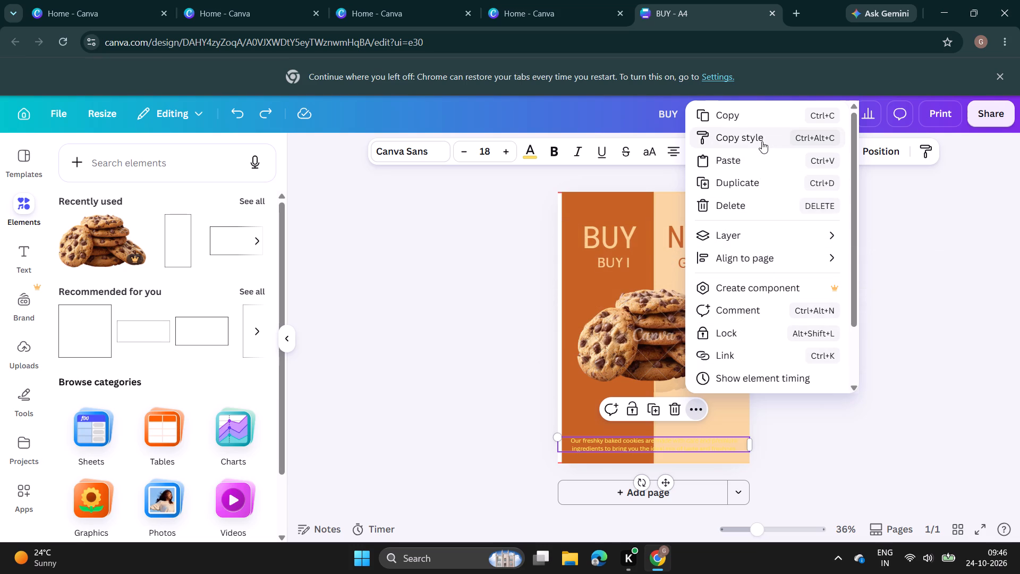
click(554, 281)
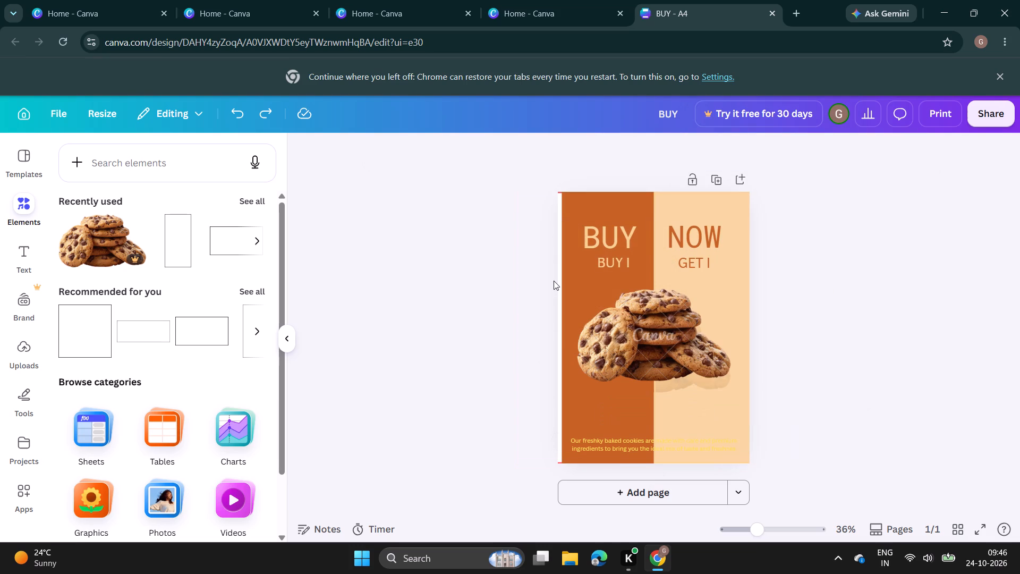
Show the element timing of the description text and select the text on its timing strip above the page thumbnail.
right_click(664, 442)
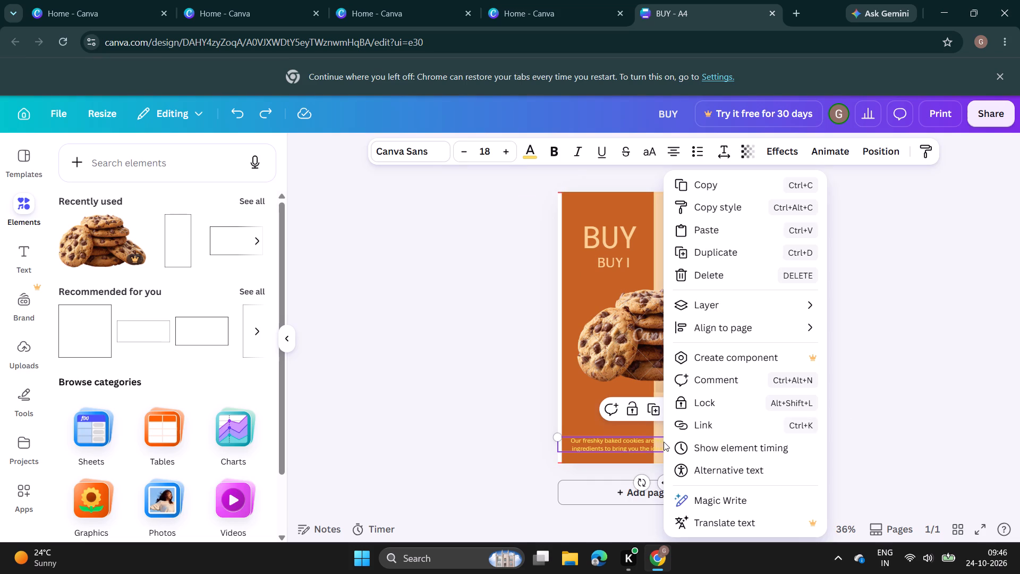
click(700, 442)
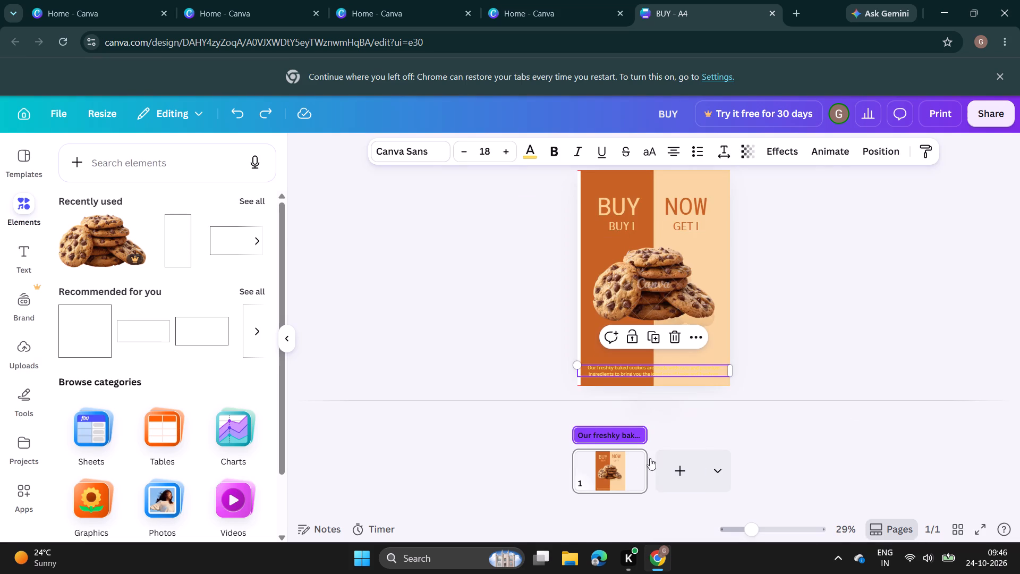
click(608, 484)
click(626, 435)
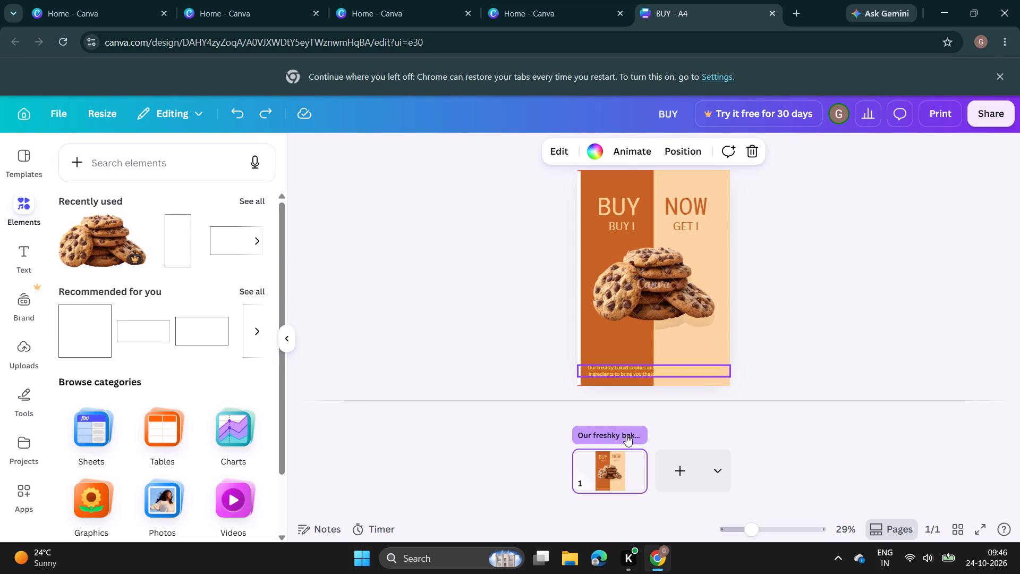
click(597, 434)
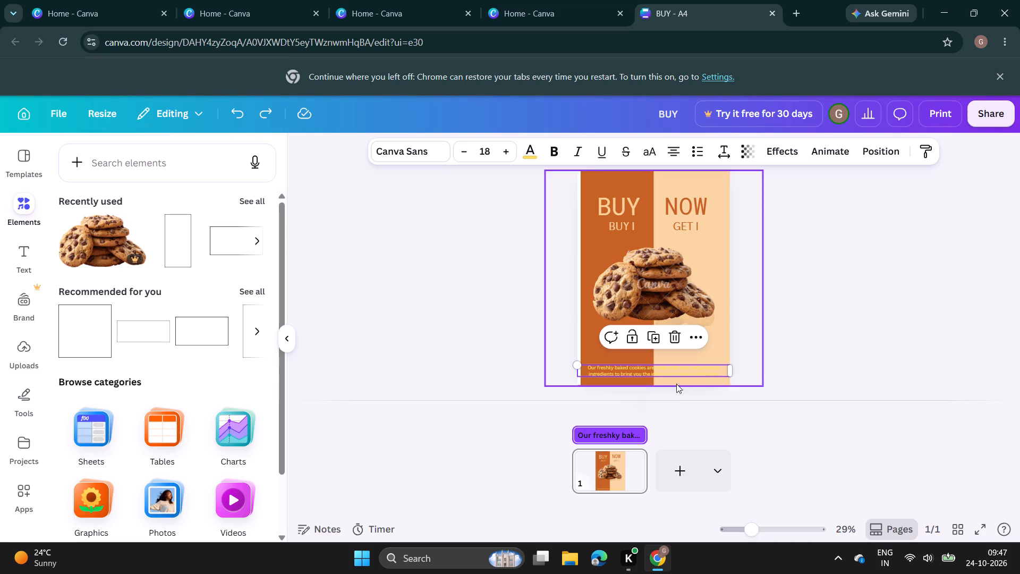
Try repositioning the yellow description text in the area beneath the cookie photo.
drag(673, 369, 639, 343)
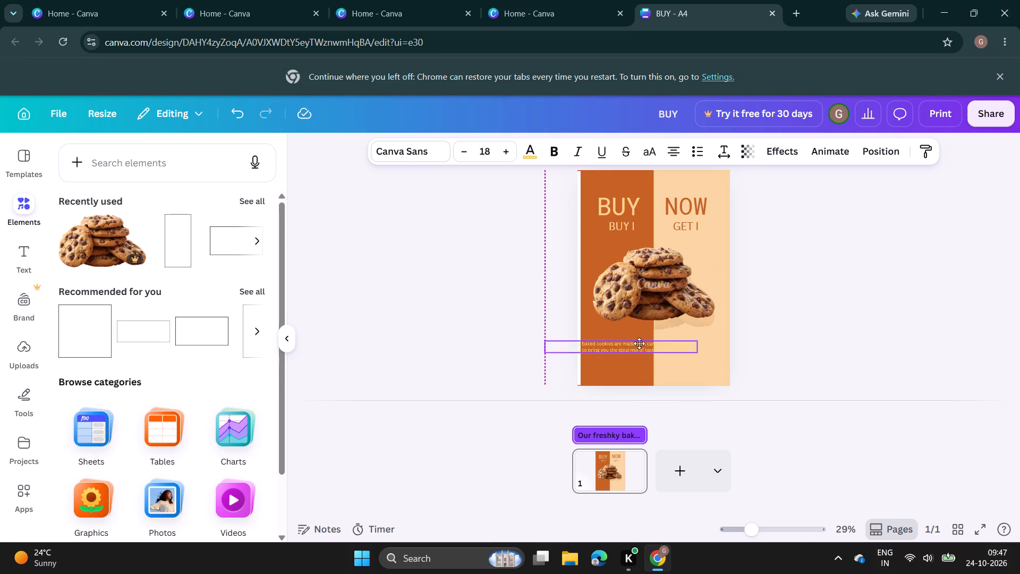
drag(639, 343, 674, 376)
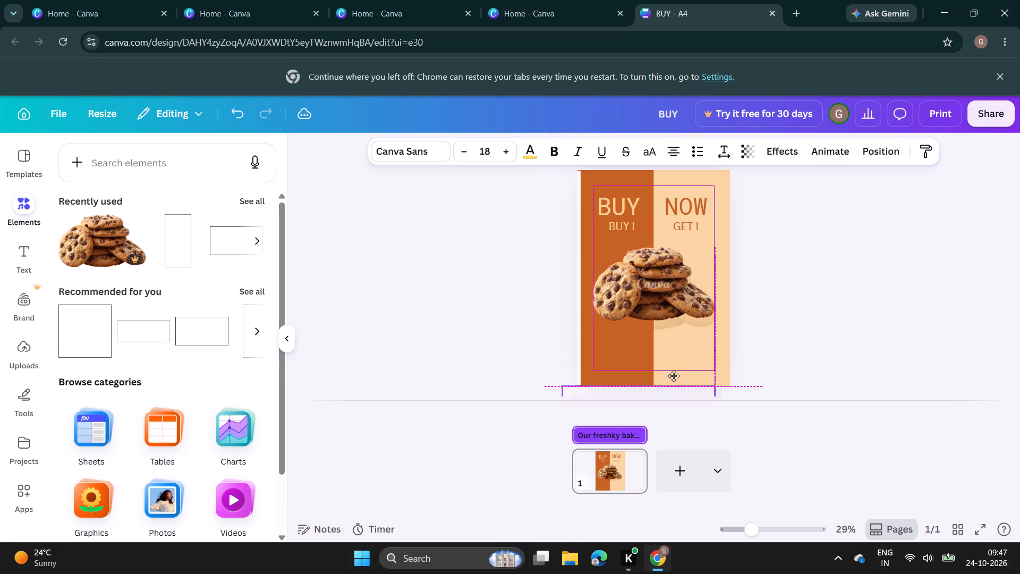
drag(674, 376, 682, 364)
Delete the yellow description text from the poster.
click(683, 325)
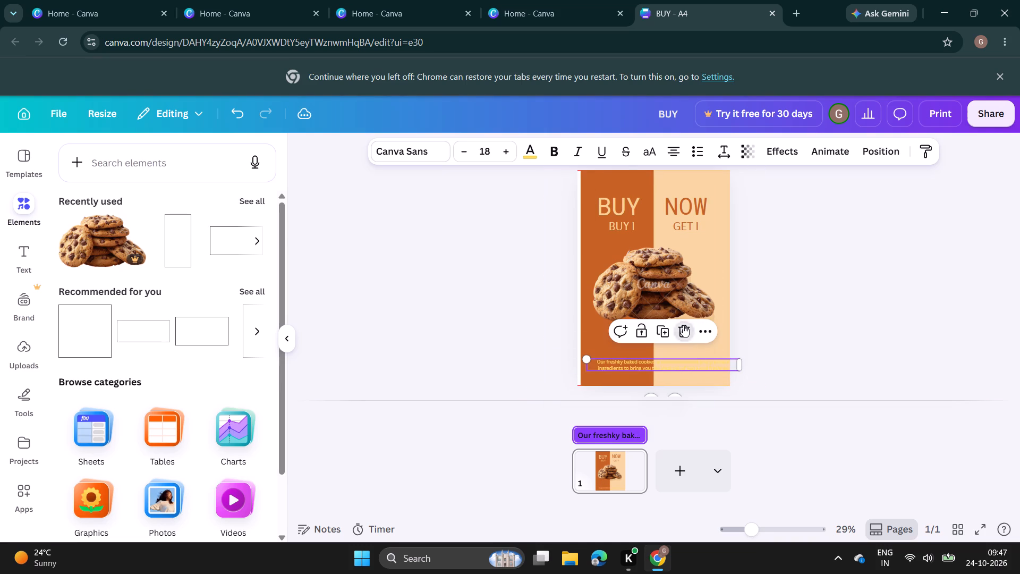
click(822, 391)
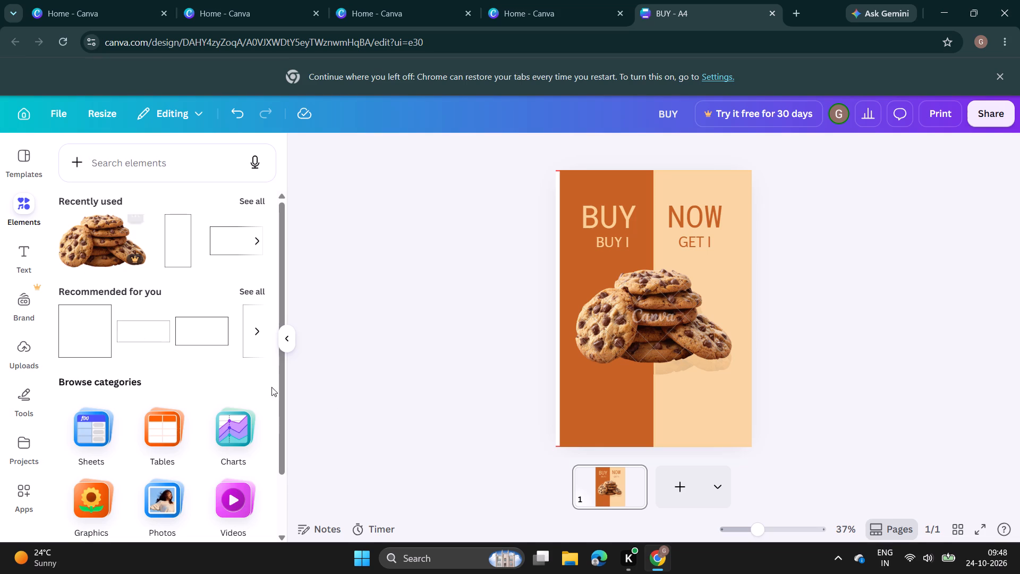
Shift the grouped coloured halves and text sideways until the dark orange half meets the page's left edge.
drag(580, 382, 579, 377)
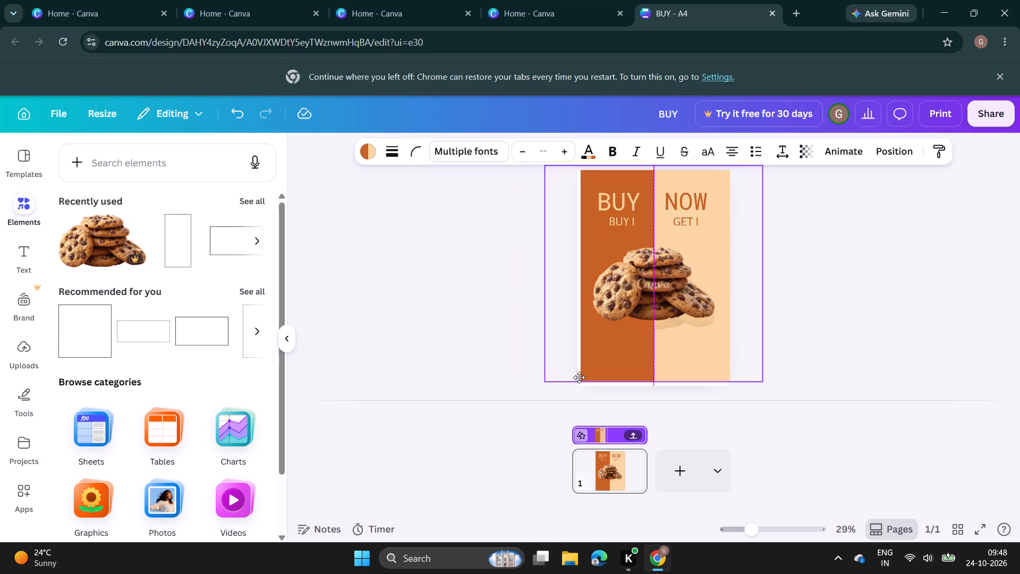
drag(579, 377, 575, 375)
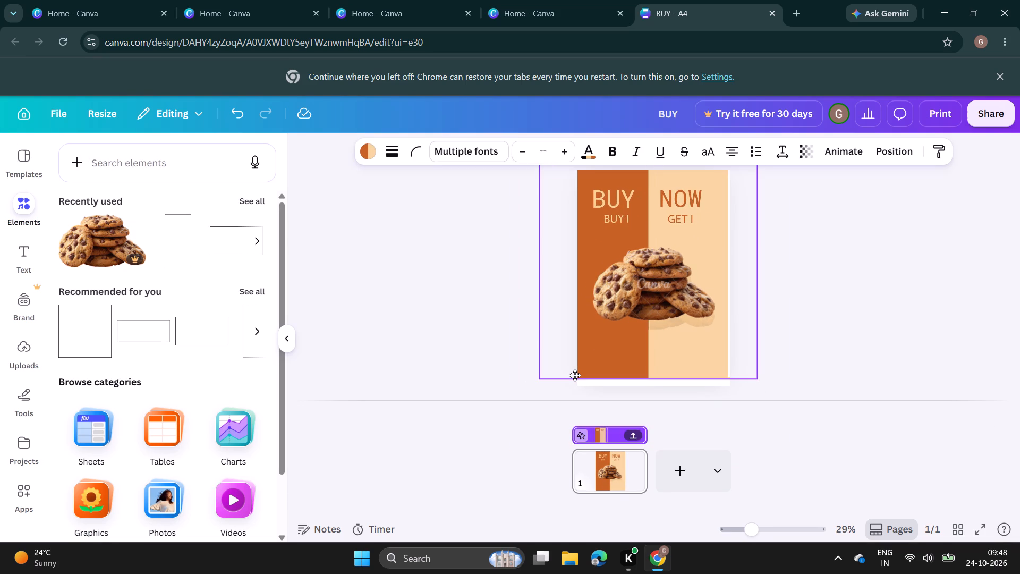
drag(575, 375, 576, 375)
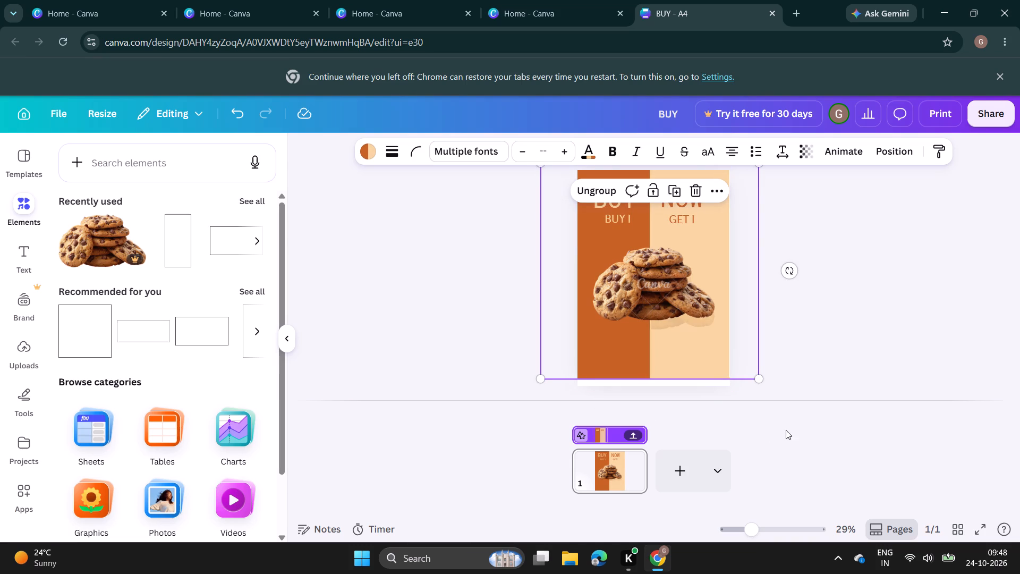
click(800, 411)
scroll(799, 409, up, 4)
click(829, 308)
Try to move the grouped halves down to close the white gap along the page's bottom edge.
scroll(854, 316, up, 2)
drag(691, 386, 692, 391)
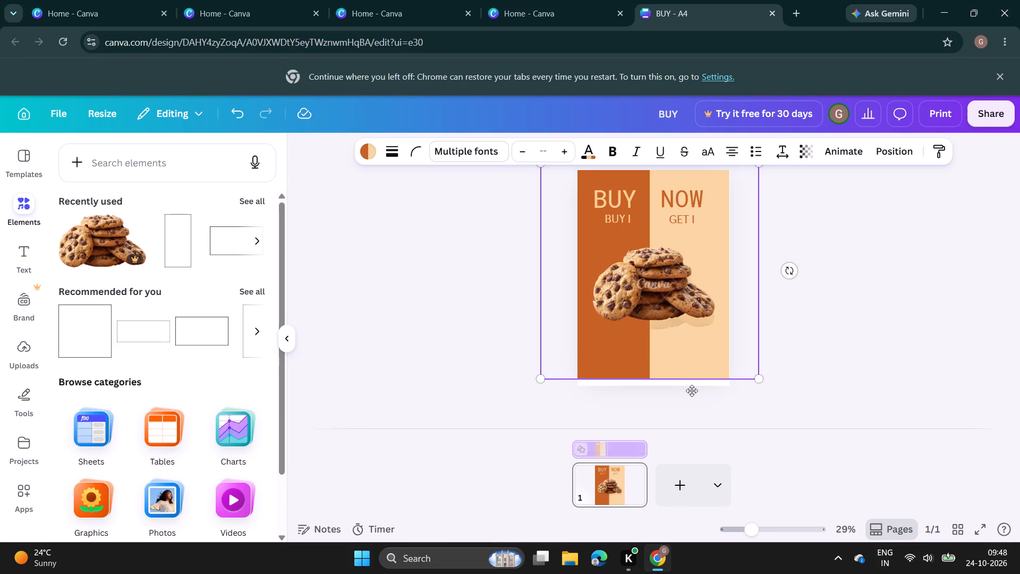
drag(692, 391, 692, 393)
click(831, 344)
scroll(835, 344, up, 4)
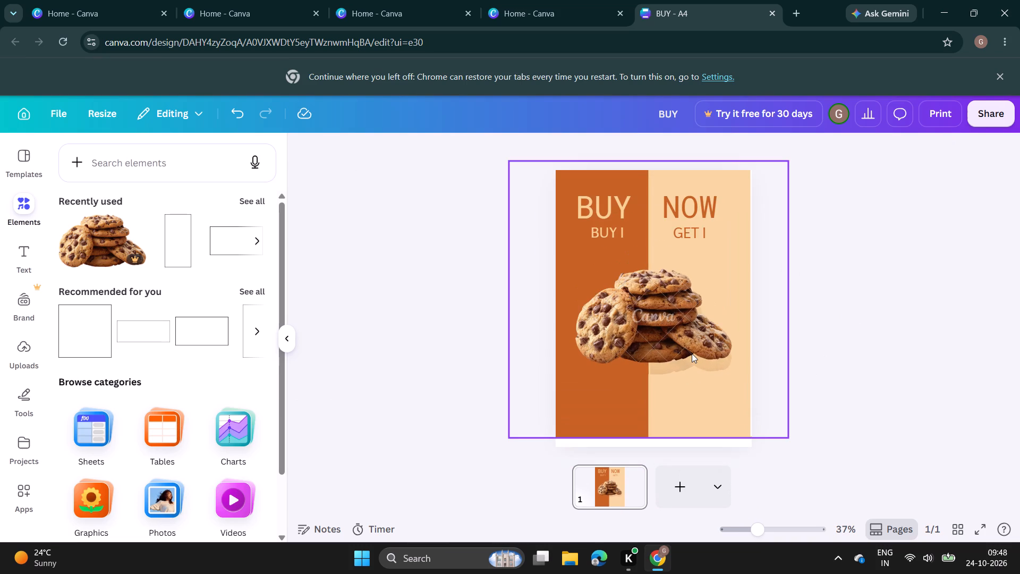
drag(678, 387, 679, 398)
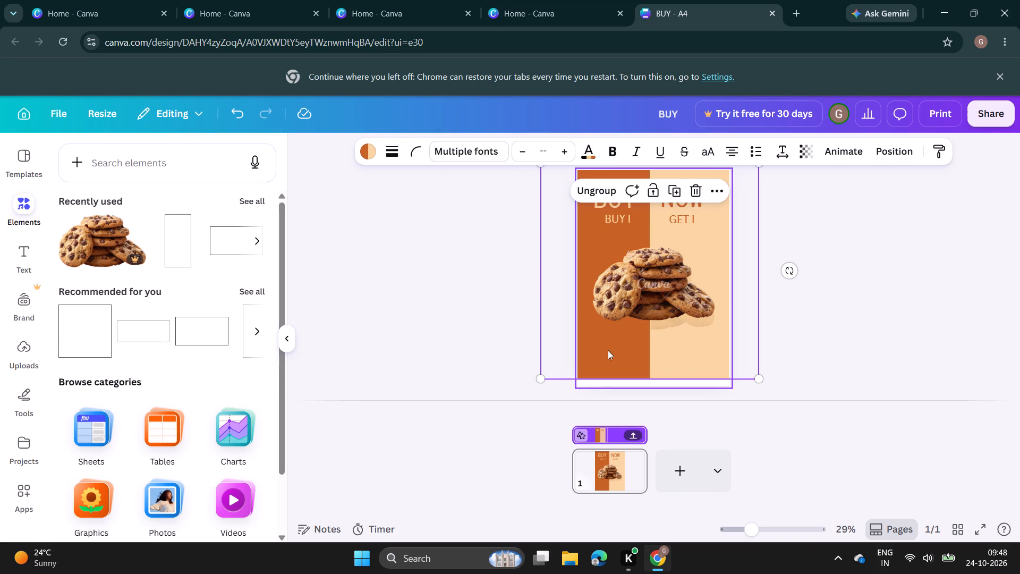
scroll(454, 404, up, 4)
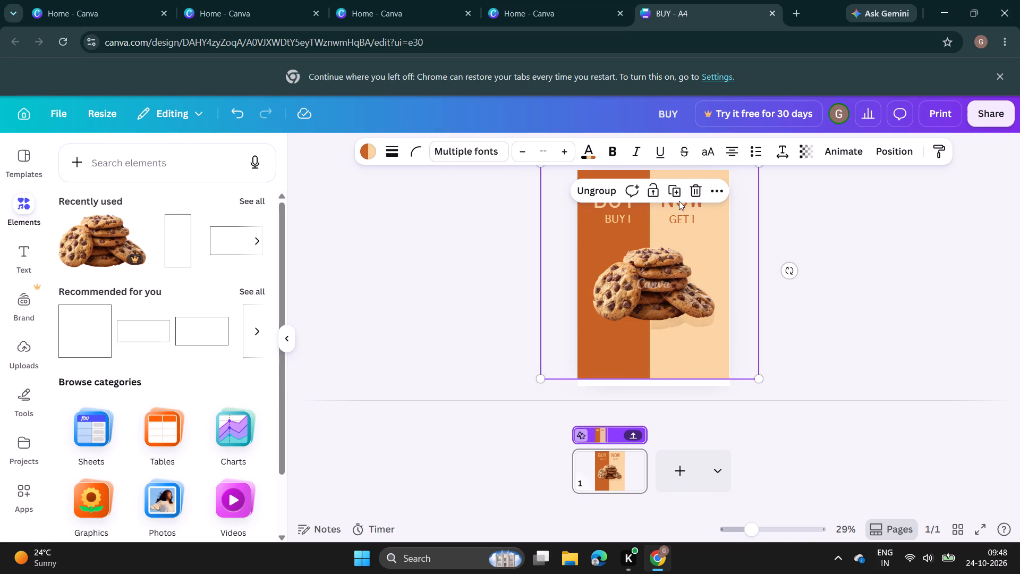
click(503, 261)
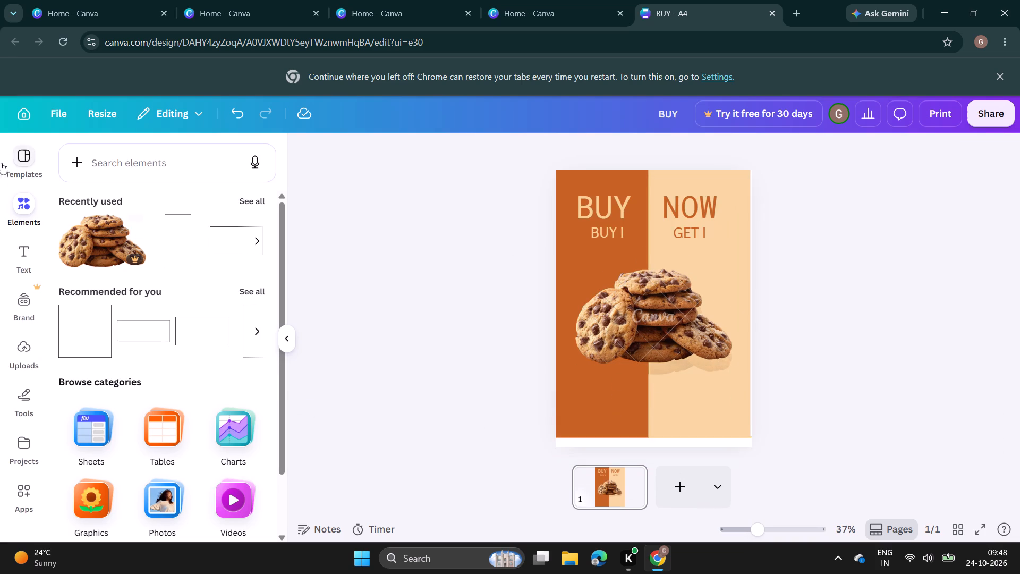
Leave the editor, go to the list of all projects and reopen the BUY design from the recent ones.
click(15, 105)
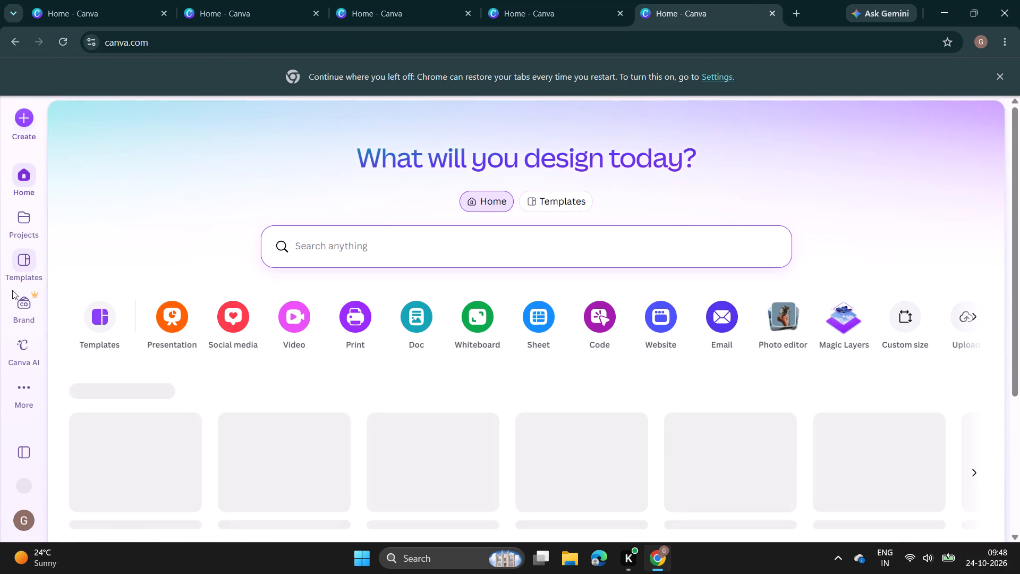
click(25, 224)
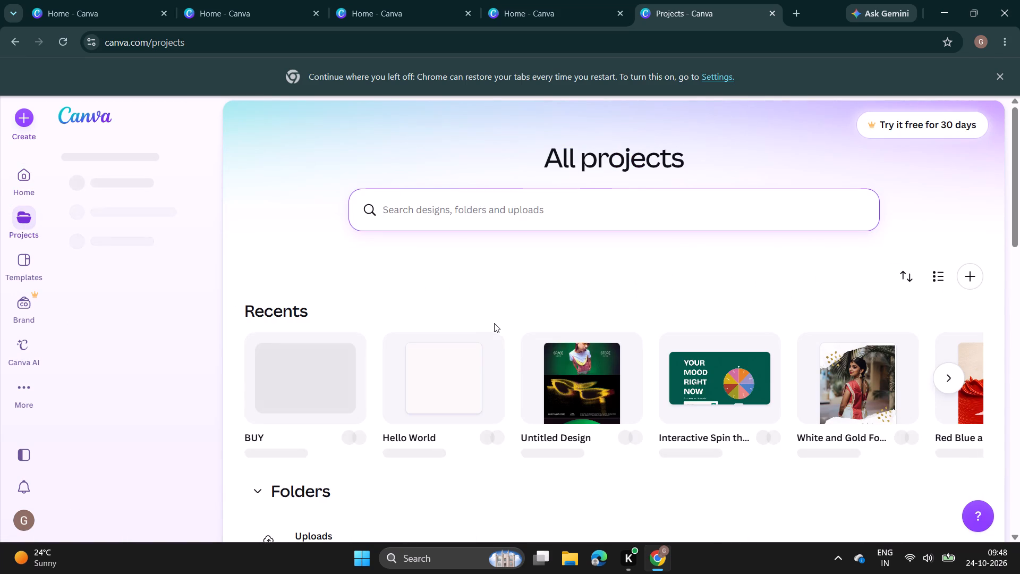
scroll(392, 400, down, 2)
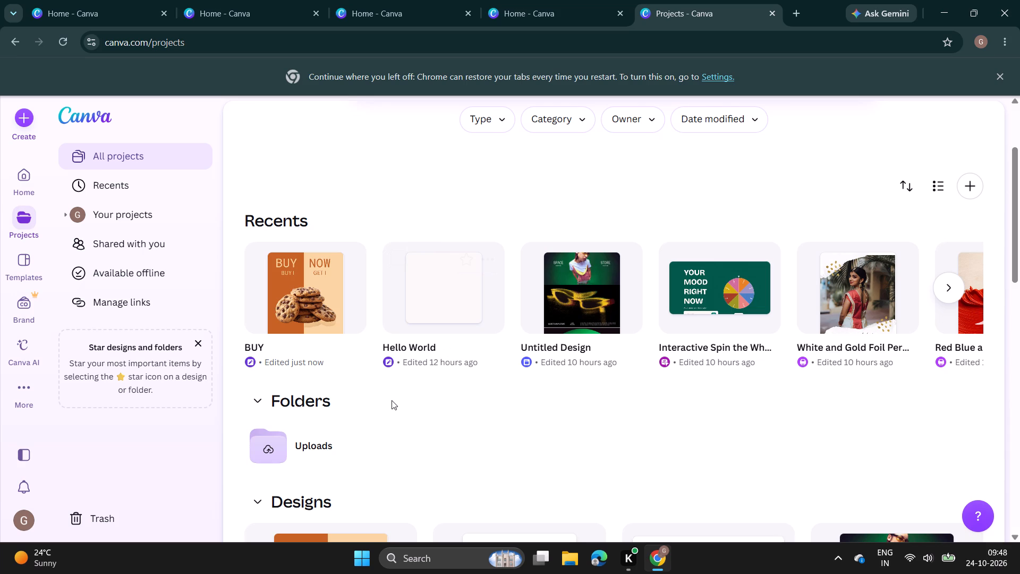
scroll(392, 400, up, 1)
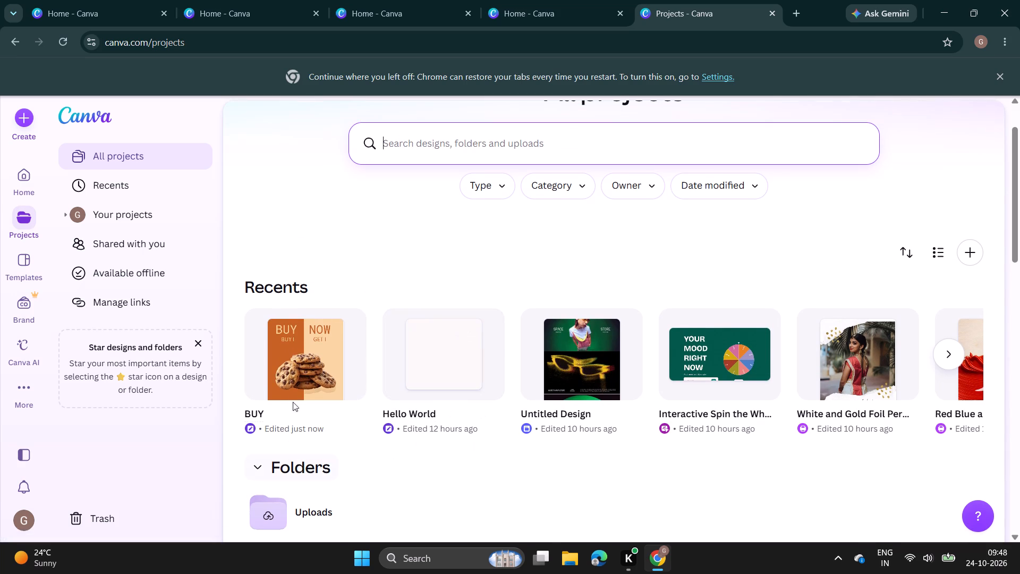
click(302, 359)
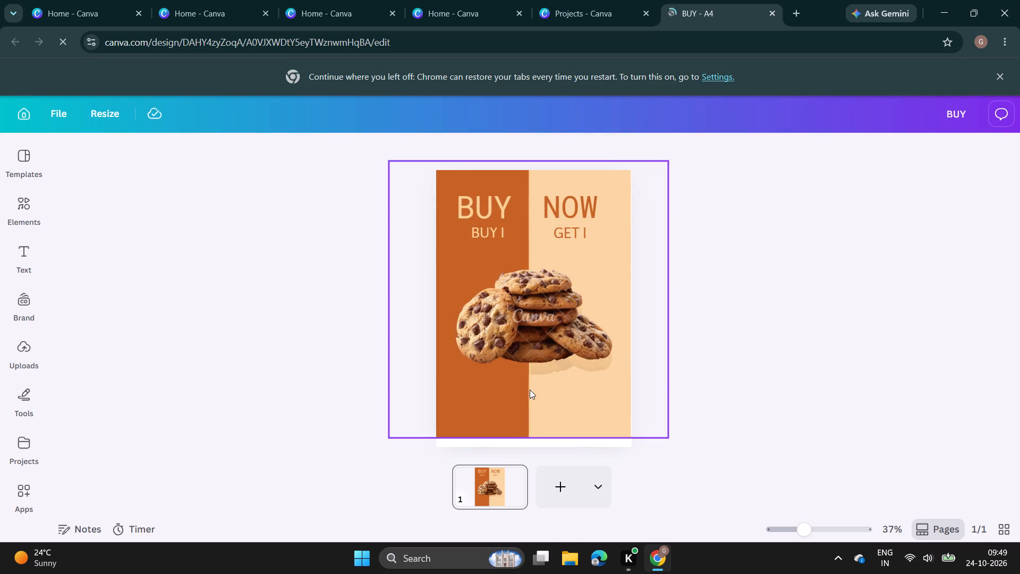
Move the grouped coloured halves and text down so that they cover the whole page without white gaps.
click(530, 390)
drag(539, 435, 539, 440)
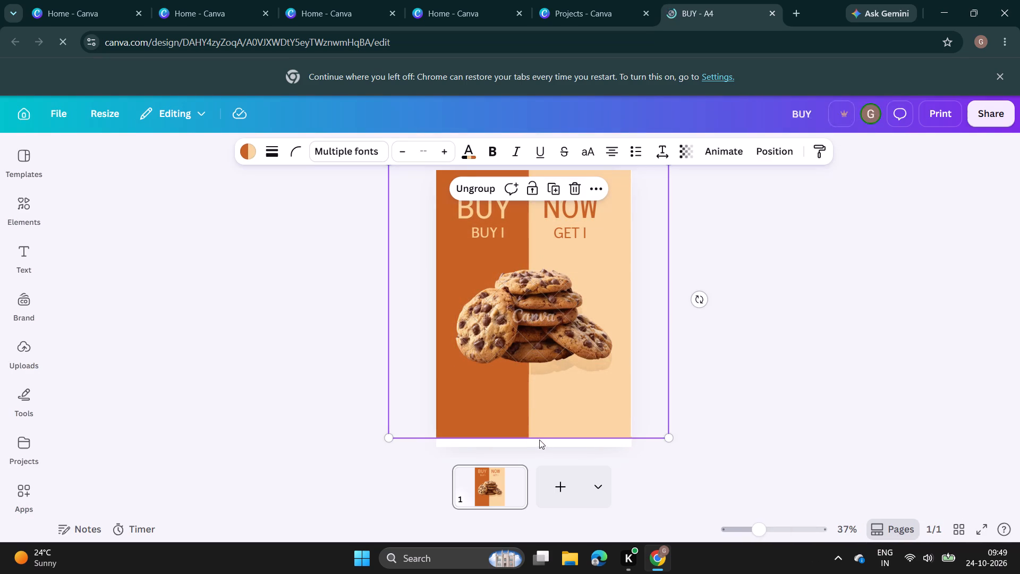
drag(539, 440, 545, 448)
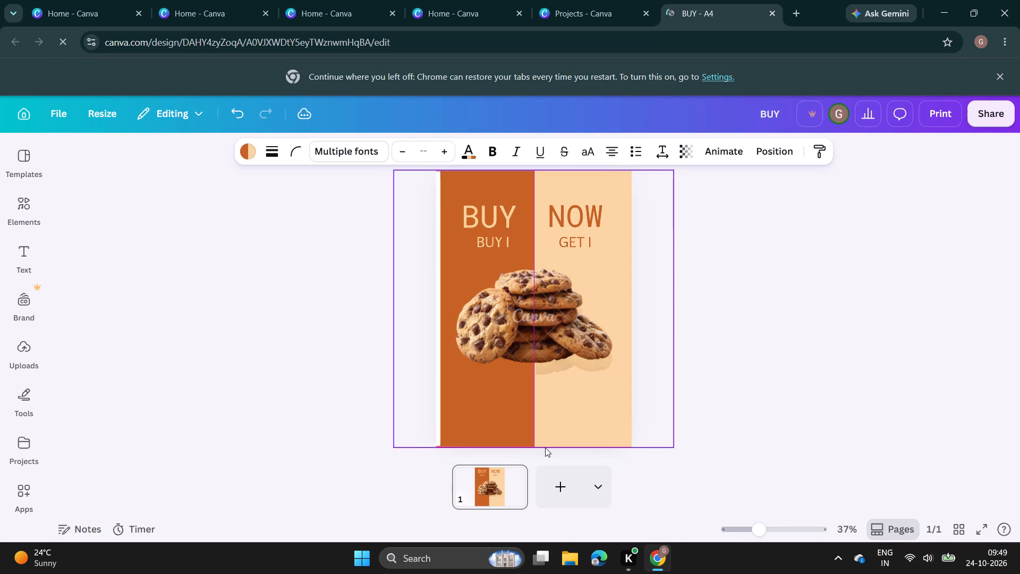
drag(545, 448, 540, 448)
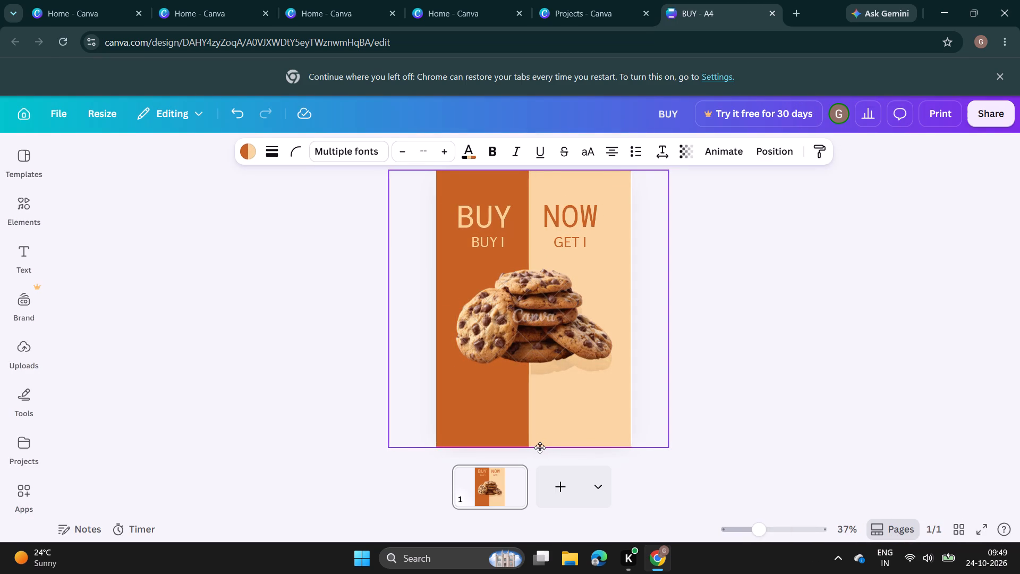
drag(540, 448, 540, 448)
click(833, 375)
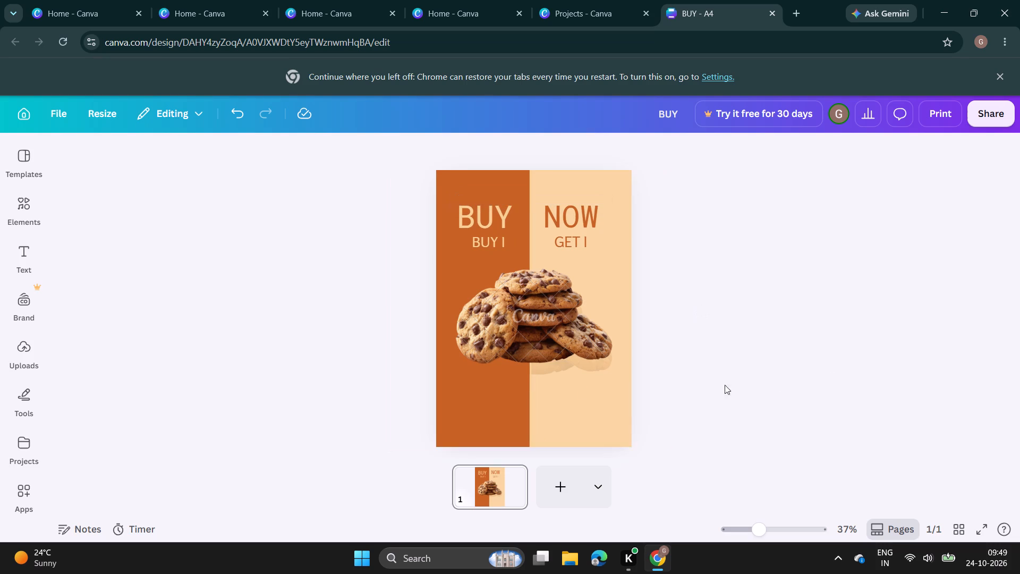
scroll(570, 386, up, 4)
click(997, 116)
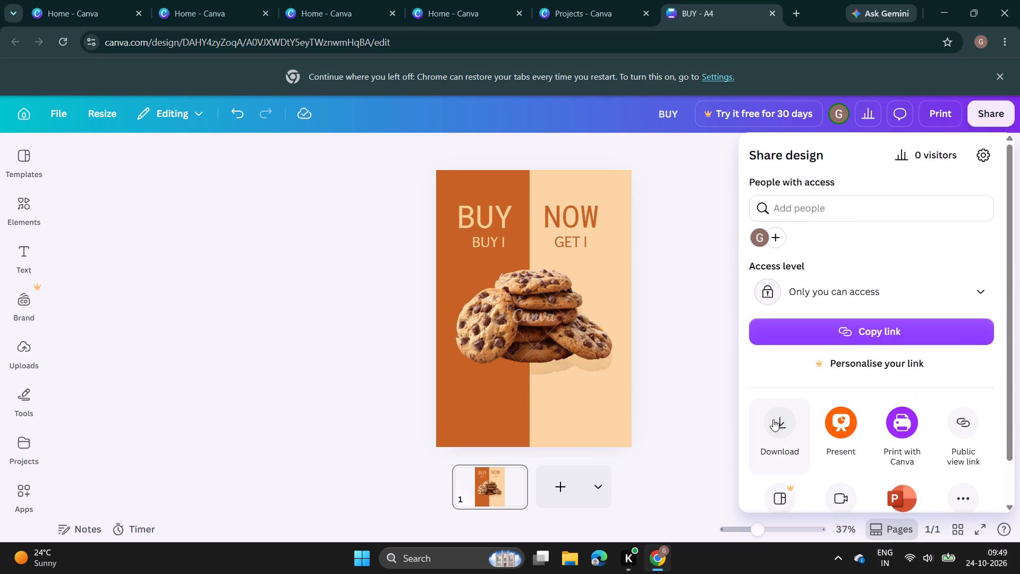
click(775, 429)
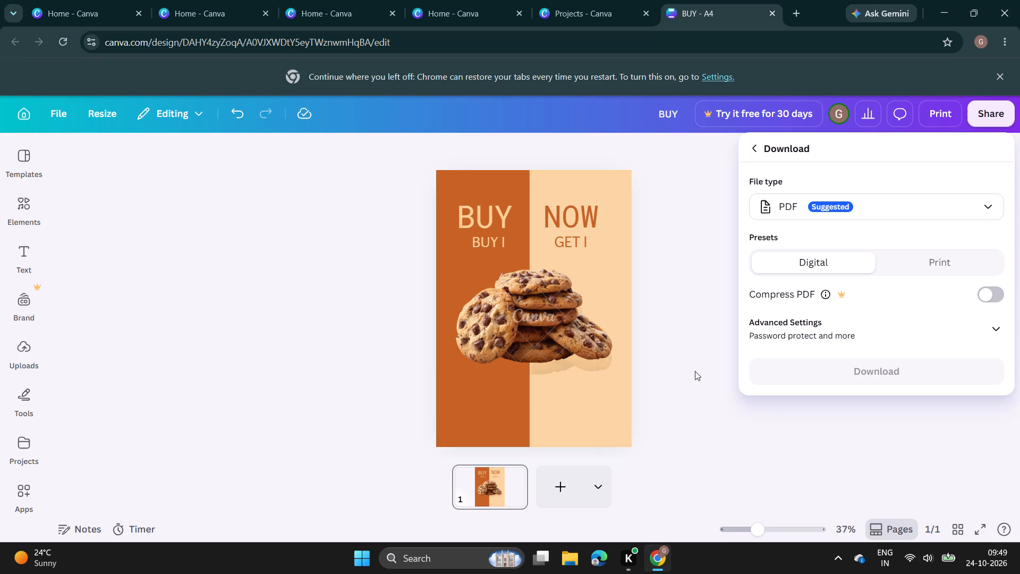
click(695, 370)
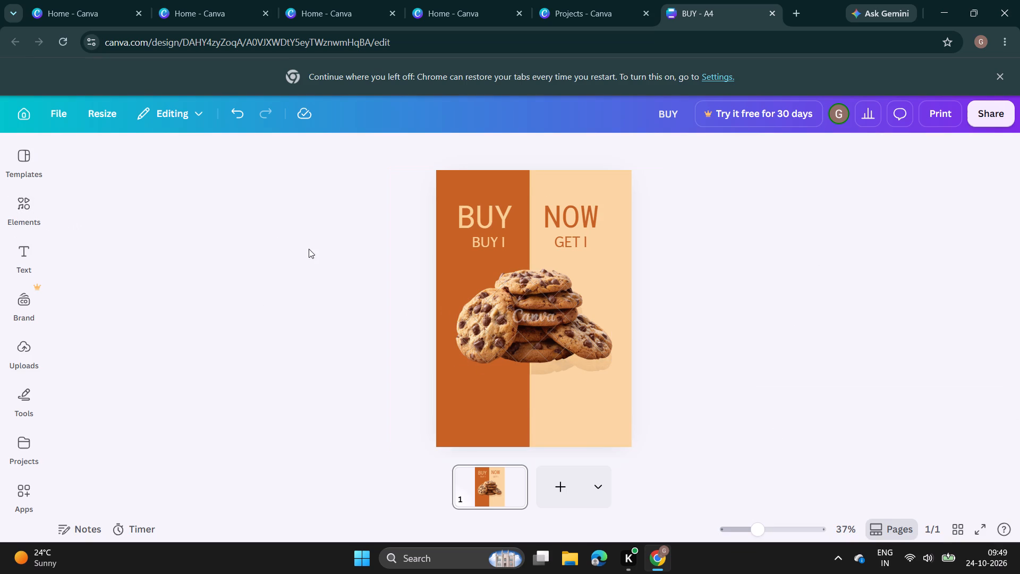
Nudge the cookie photo slightly upwards on the poster.
click(522, 322)
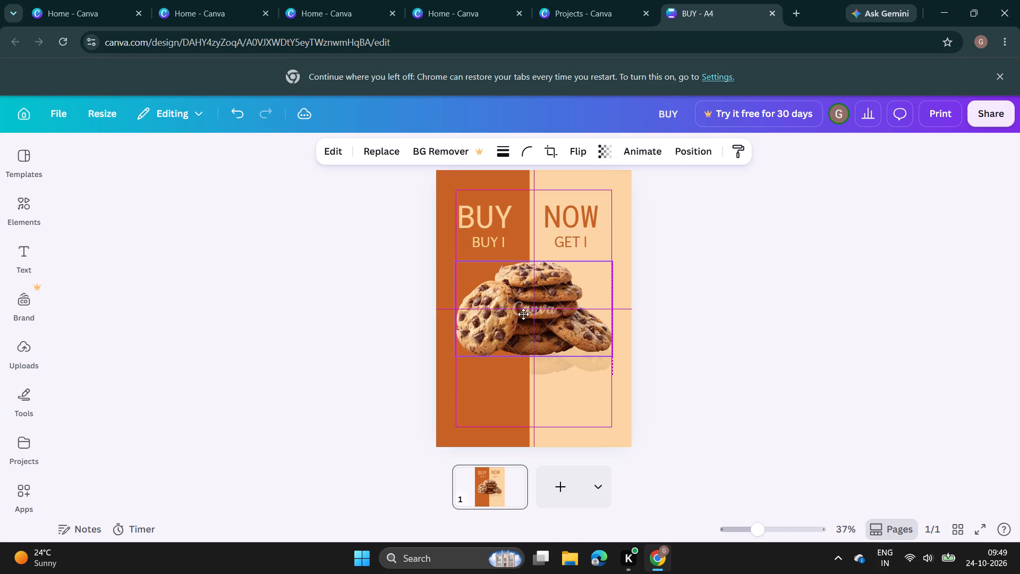
click(426, 339)
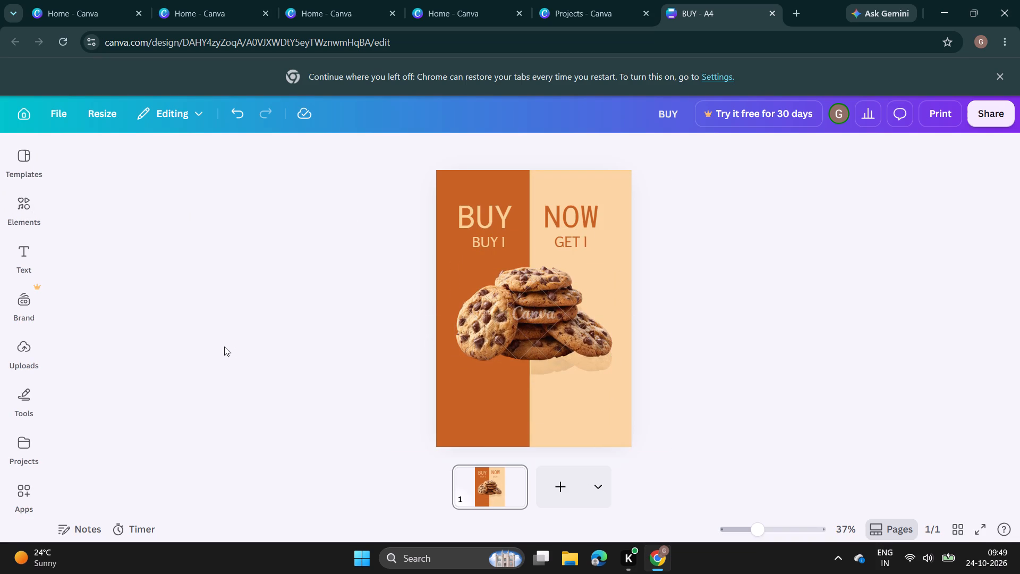
Leave the finished poster and return to the Canva home page.
click(35, 117)
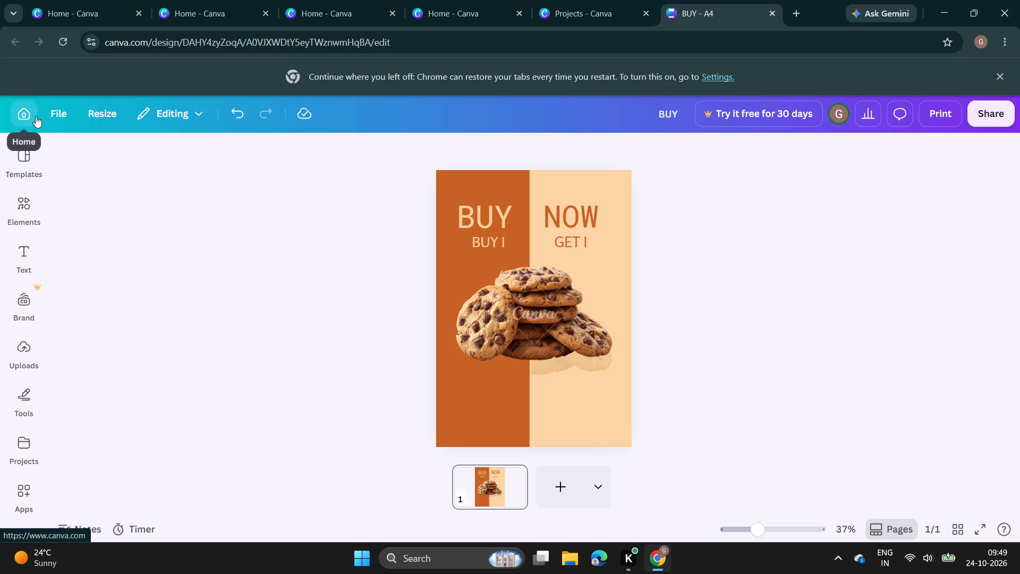
click(56, 119)
click(20, 118)
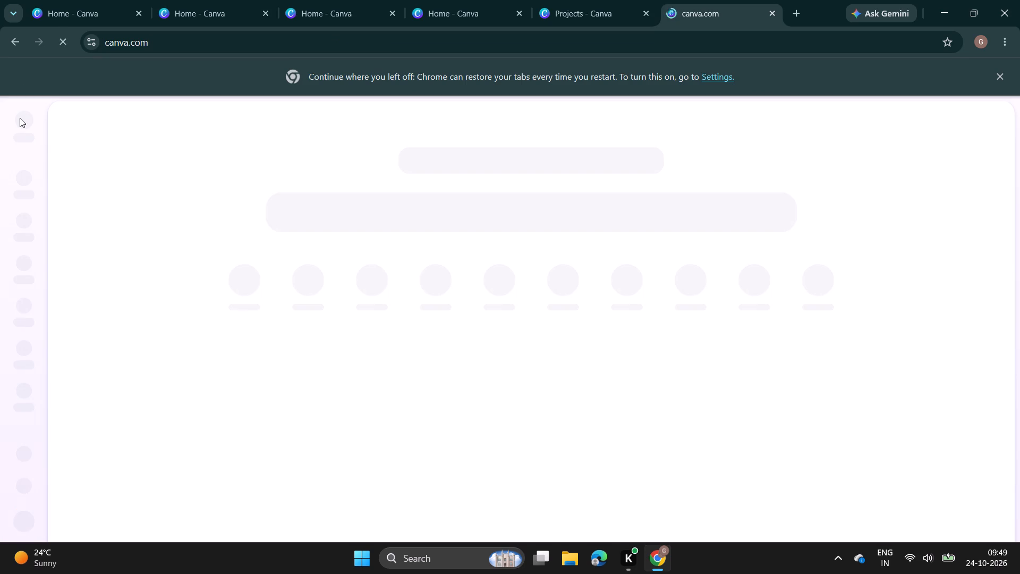